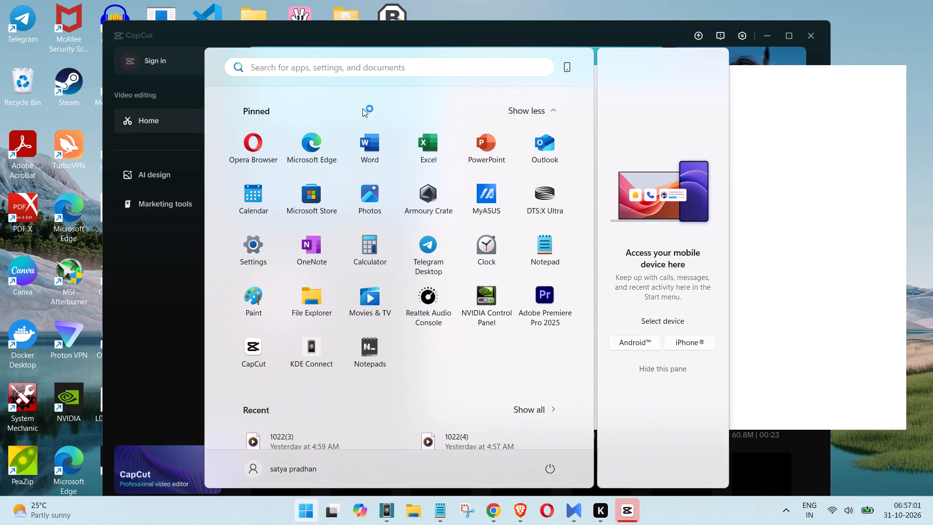
# Open the existing video project 1022 from the saved projects in CapCut.
pyautogui.click(280, 293)
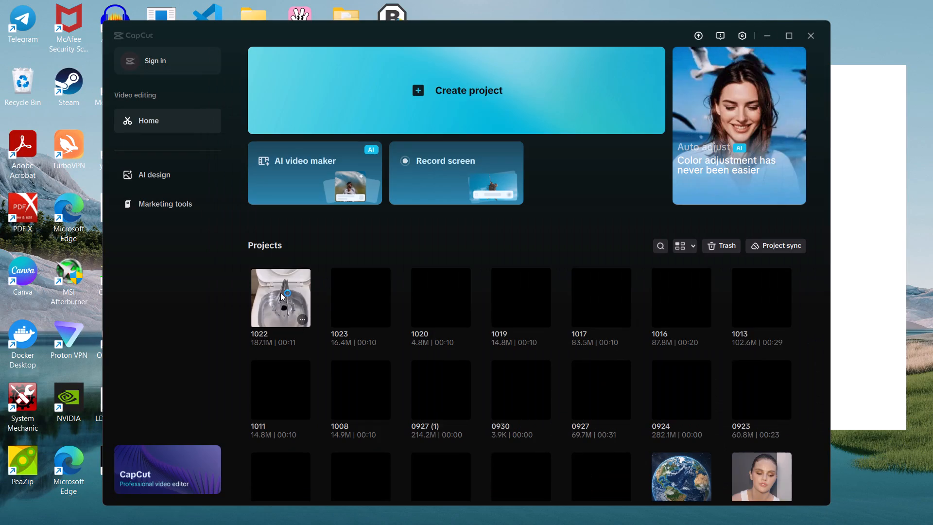
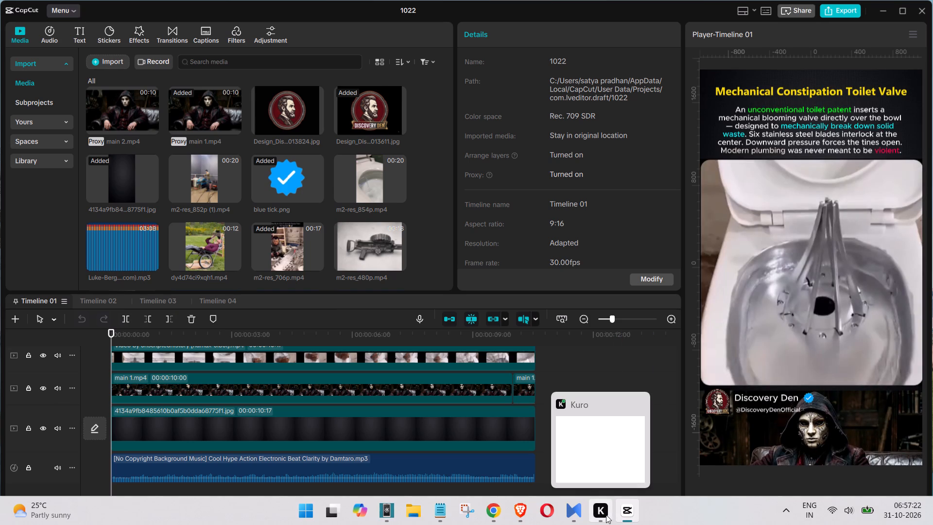
# Switch to Brave, close the "try kuro" search tab, open a new blank tab, and return to CapCut.
pyautogui.click(520, 516)
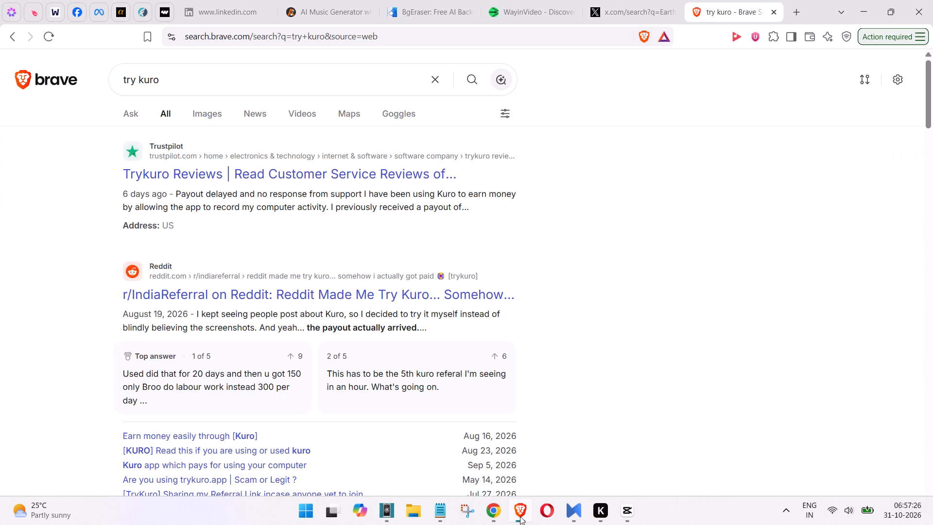
pyautogui.click(770, 9)
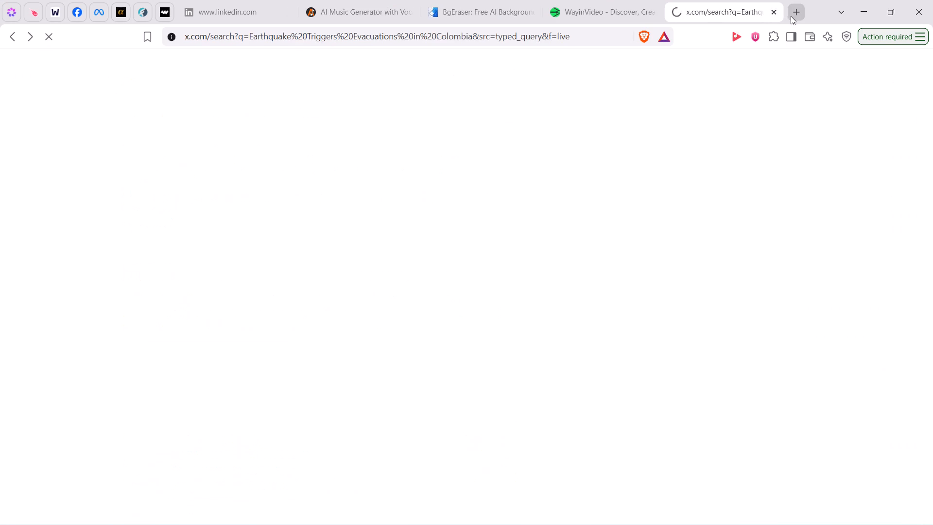
pyautogui.click(795, 16)
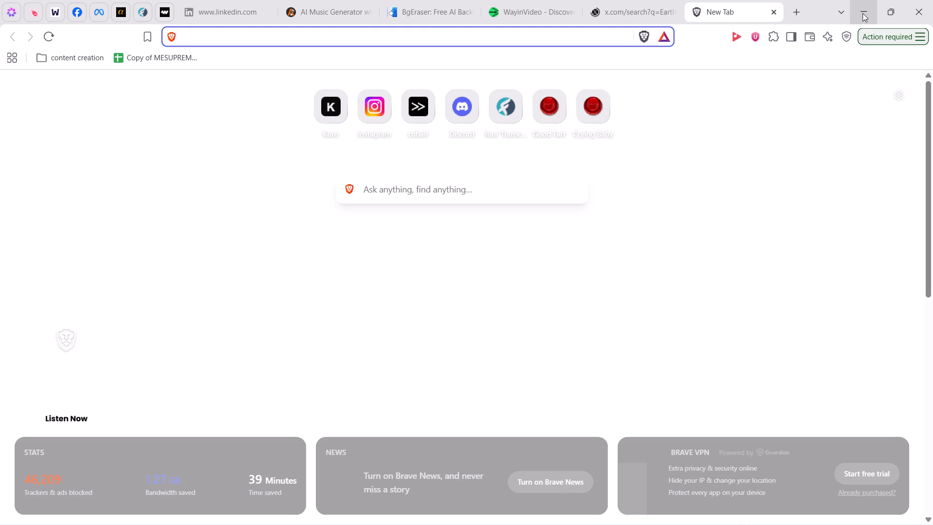
pyautogui.click(863, 13)
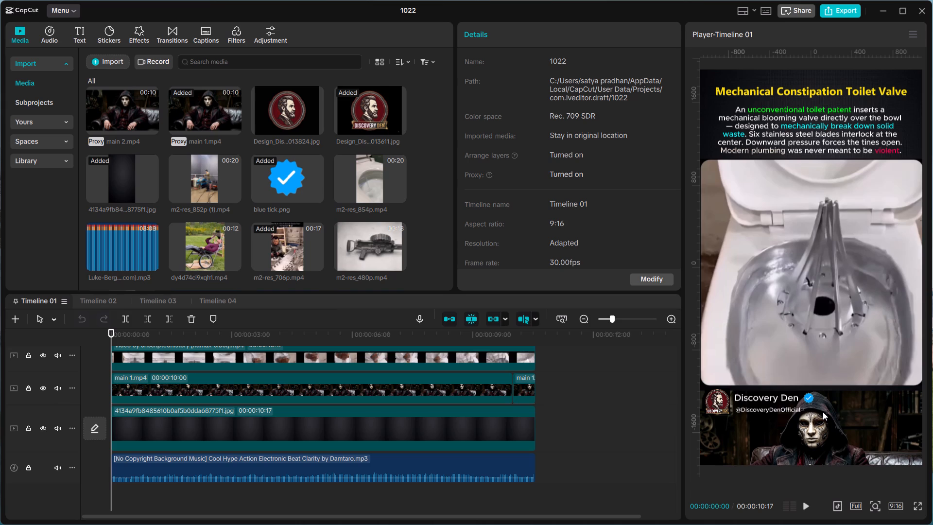
# Delete both main 1.mp4 clips of the masked, hooded figure from Timeline 03.
pyautogui.click(156, 296)
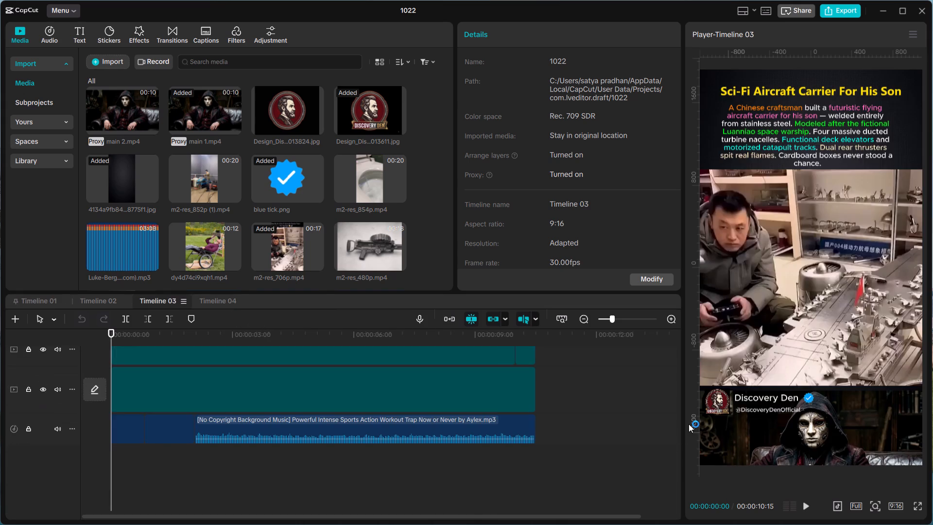
pyautogui.click(211, 303)
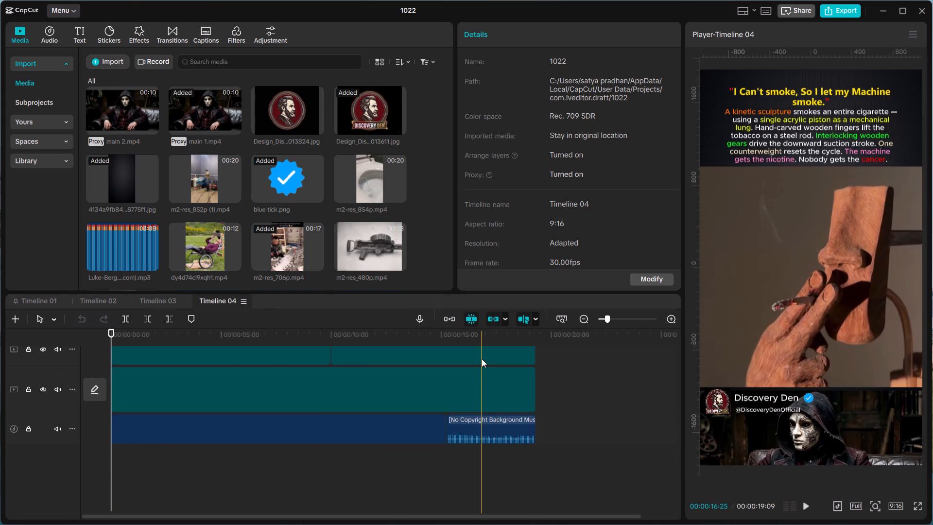
pyautogui.scroll(4, 482, 359)
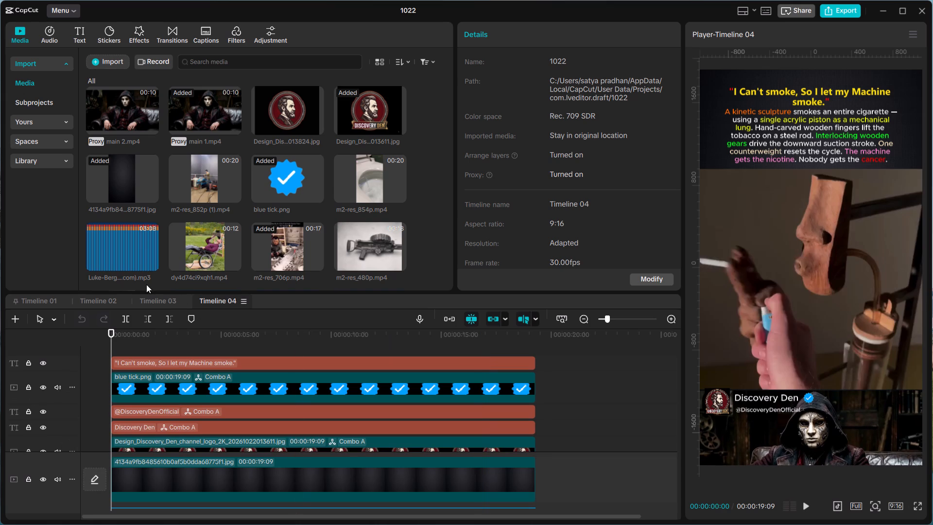
pyautogui.click(162, 298)
pyautogui.scroll(1, 325, 385)
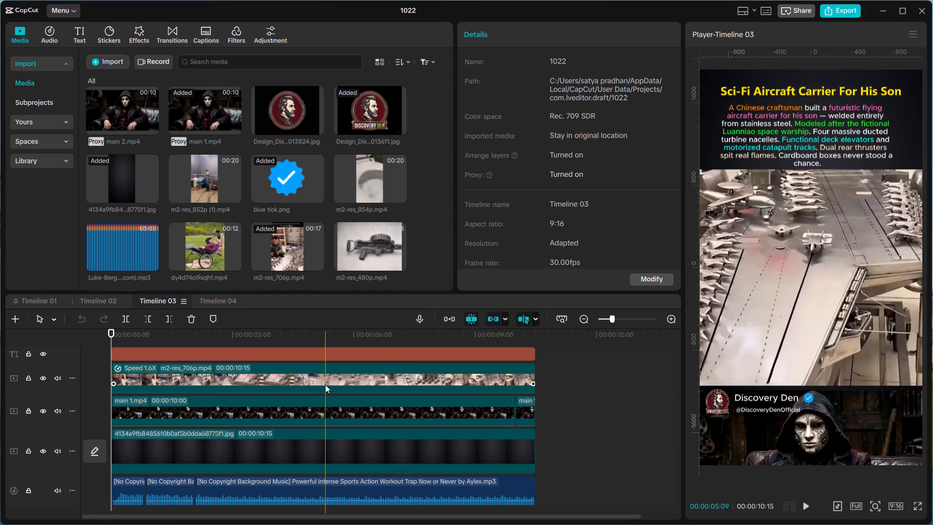
pyautogui.scroll(1, 325, 385)
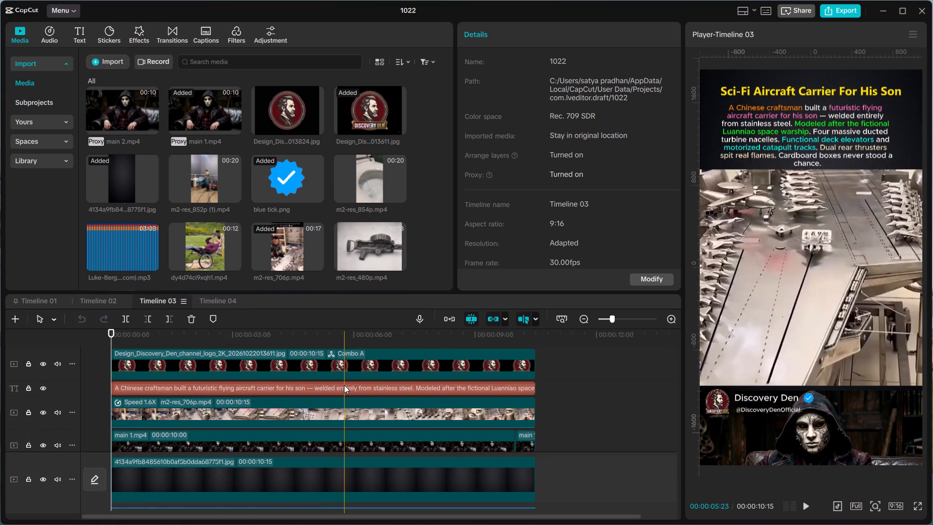
pyautogui.scroll(-1, 344, 385)
pyautogui.moveTo(602, 416); pyautogui.dragTo(417, 431)
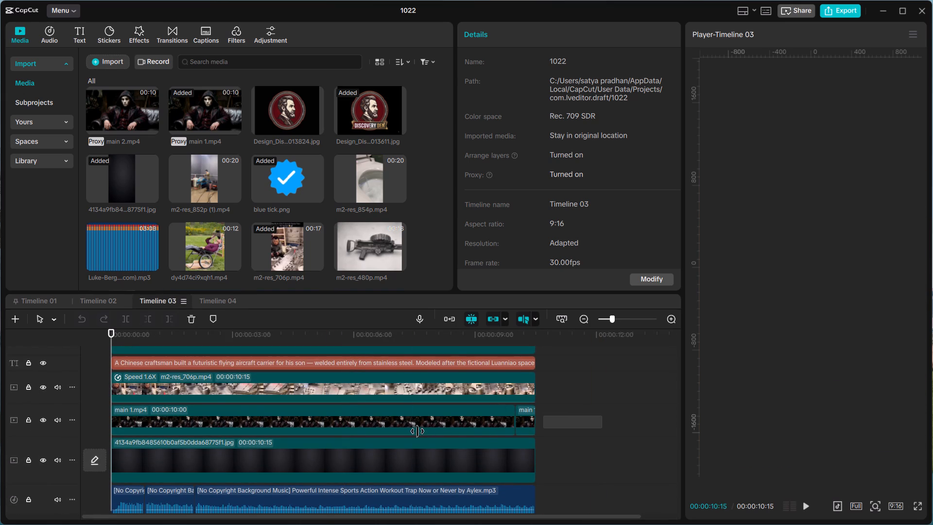
pyautogui.moveTo(417, 431); pyautogui.dragTo(393, 424)
pyautogui.moveTo(393, 424); pyautogui.dragTo(392, 424)
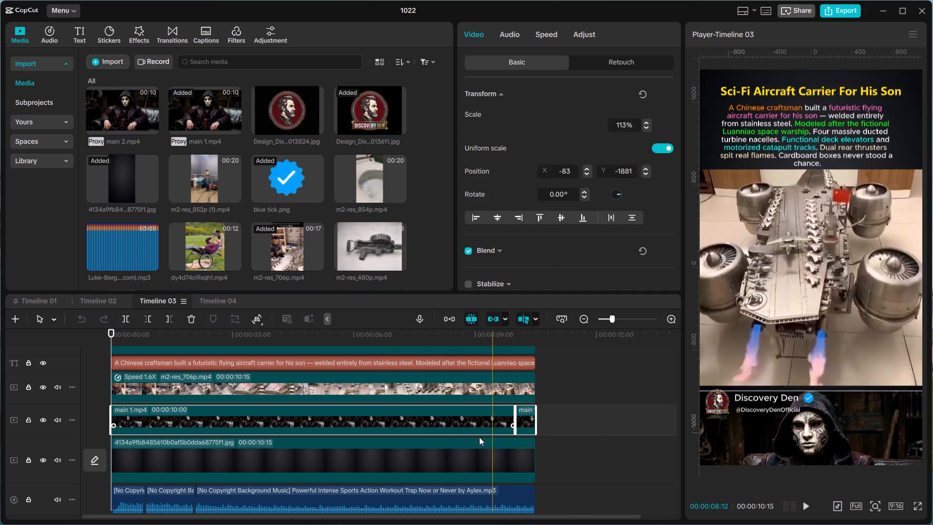
pyautogui.press('BackSpace')
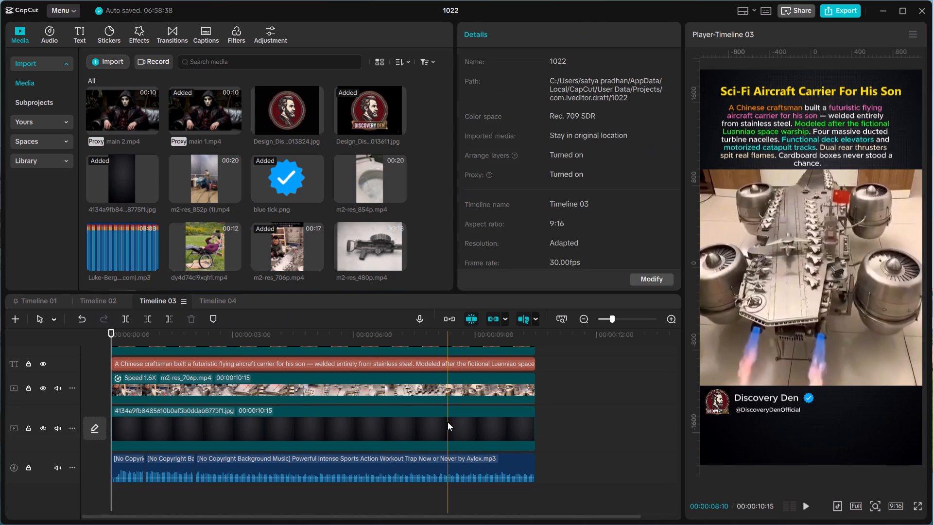
# Delete both main 1.mp4 clips of the masked, hooded figure from Timeline 04.
pyautogui.click(212, 297)
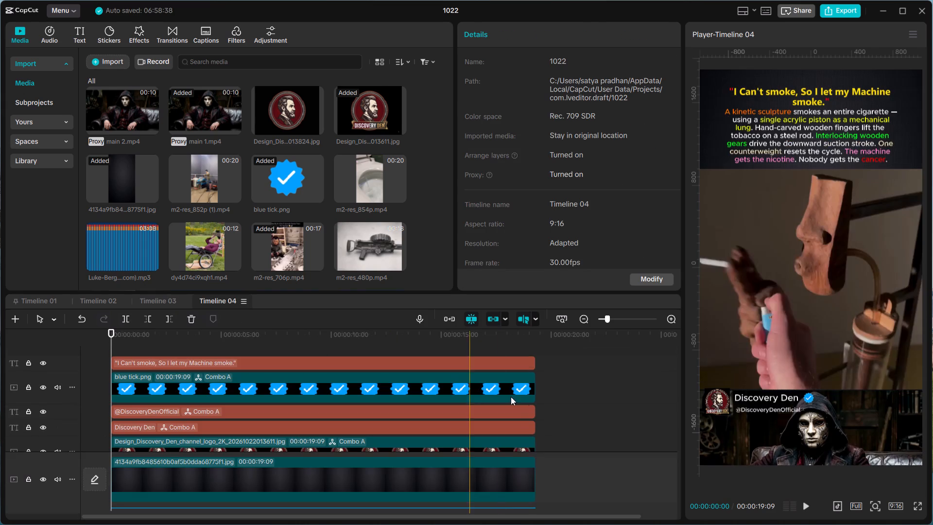
pyautogui.scroll(-5, 567, 438)
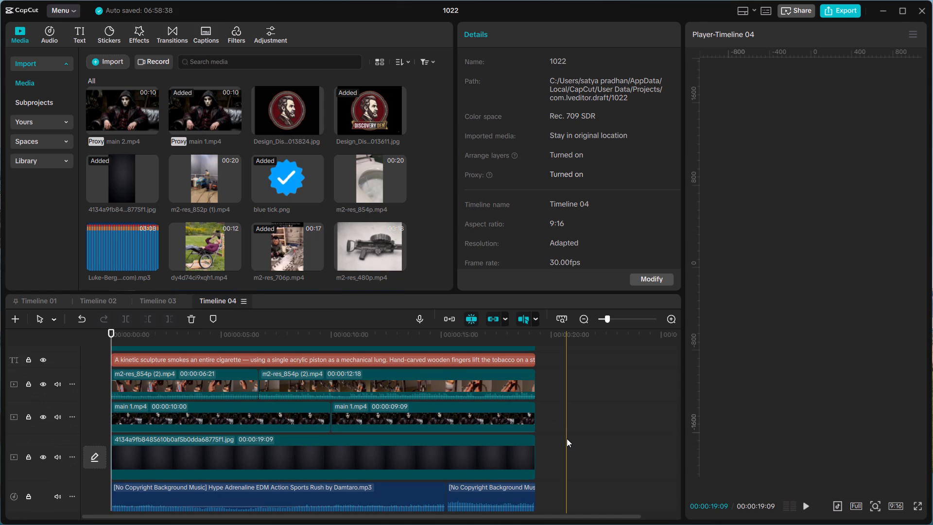
pyautogui.scroll(-1, 567, 438)
pyautogui.moveTo(576, 389); pyautogui.dragTo(342, 400)
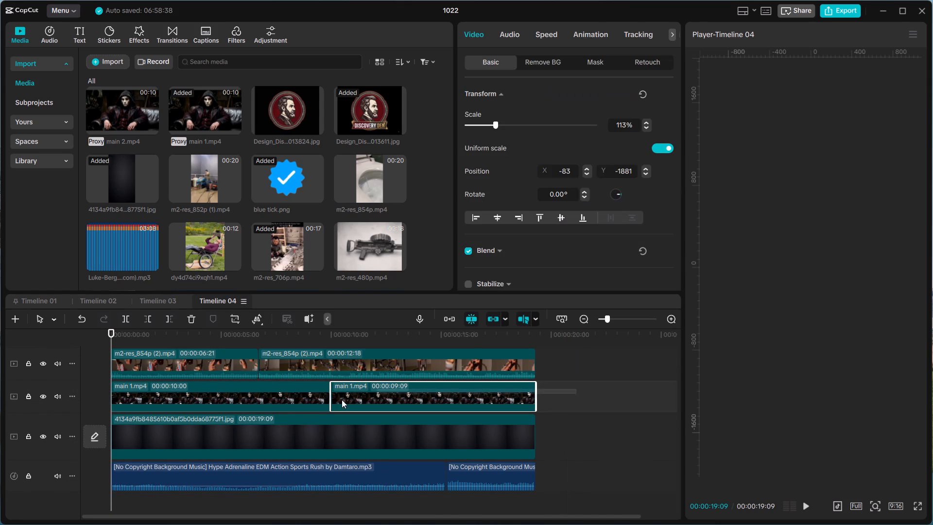
pyautogui.moveTo(342, 400); pyautogui.dragTo(289, 405)
pyautogui.press('BackSpace')
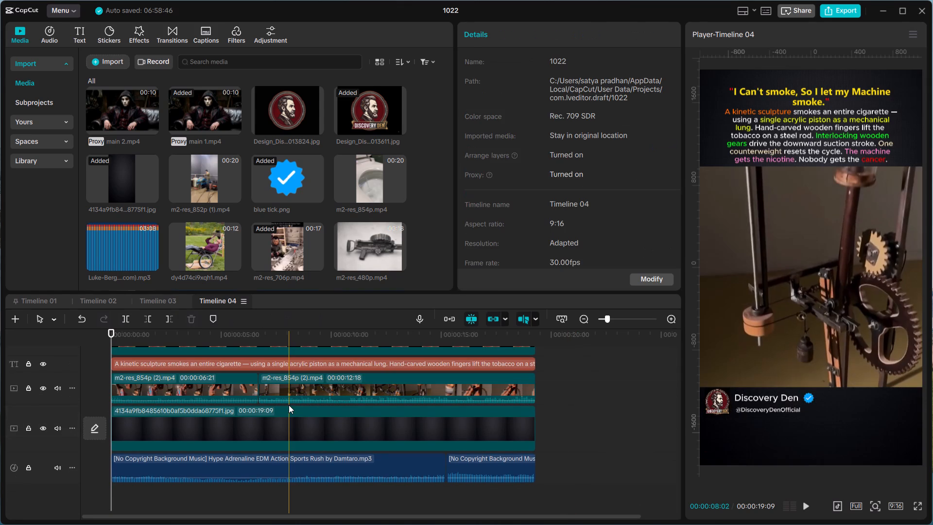
pyautogui.scroll(2, 289, 405)
pyautogui.scroll(-1, 289, 405)
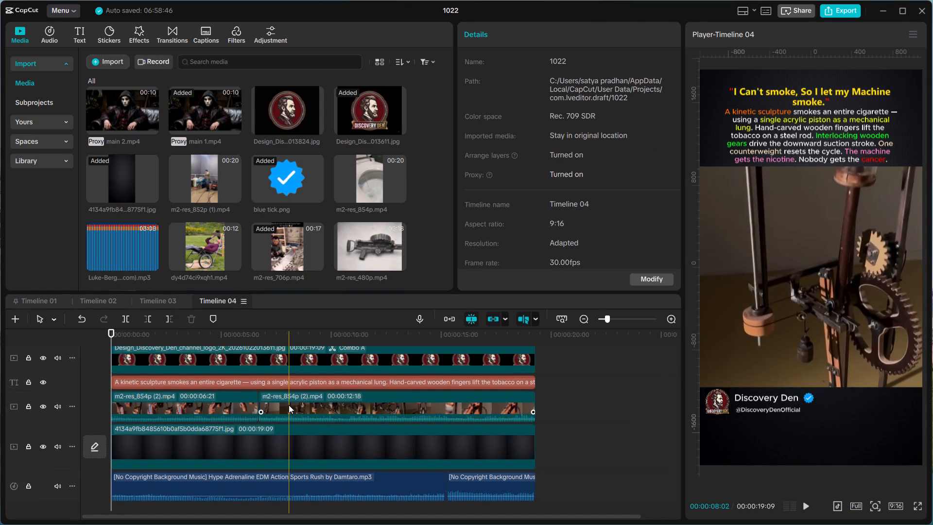
pyautogui.scroll(-1, 289, 405)
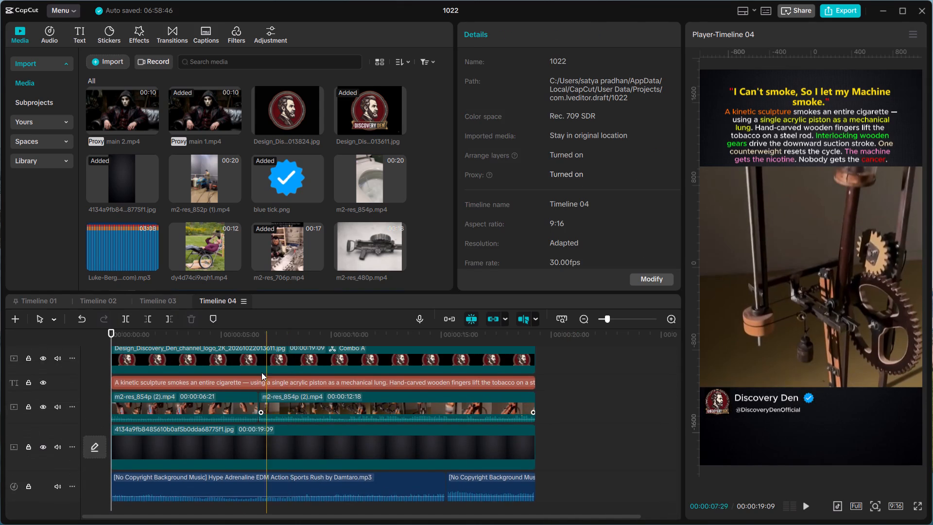
# Go to Timeline 01, select its background music clip, and look through the project's imported videos, images and music.
pyautogui.click(160, 300)
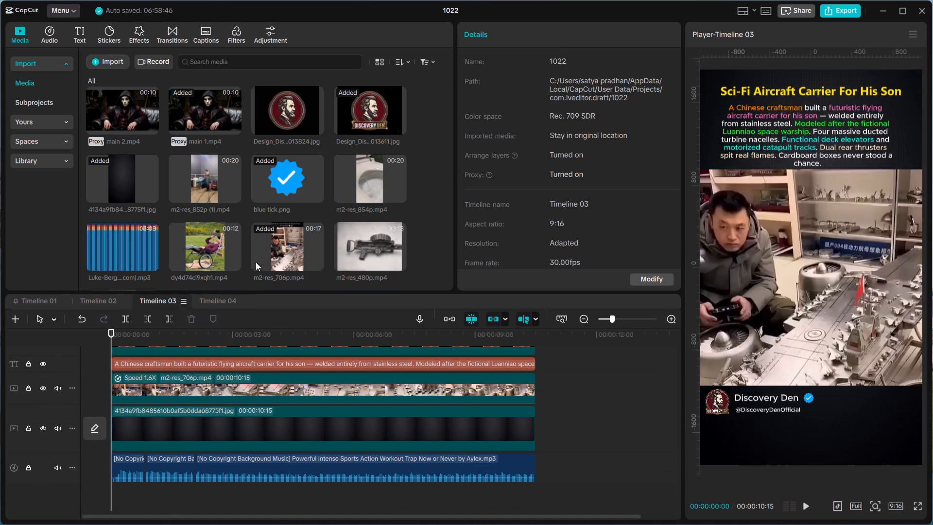
pyautogui.click(31, 300)
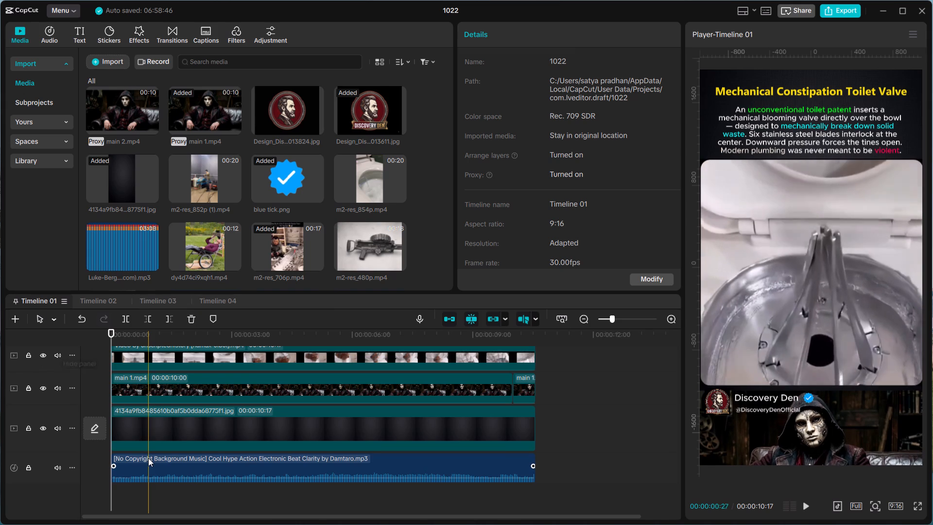
pyautogui.click(148, 458)
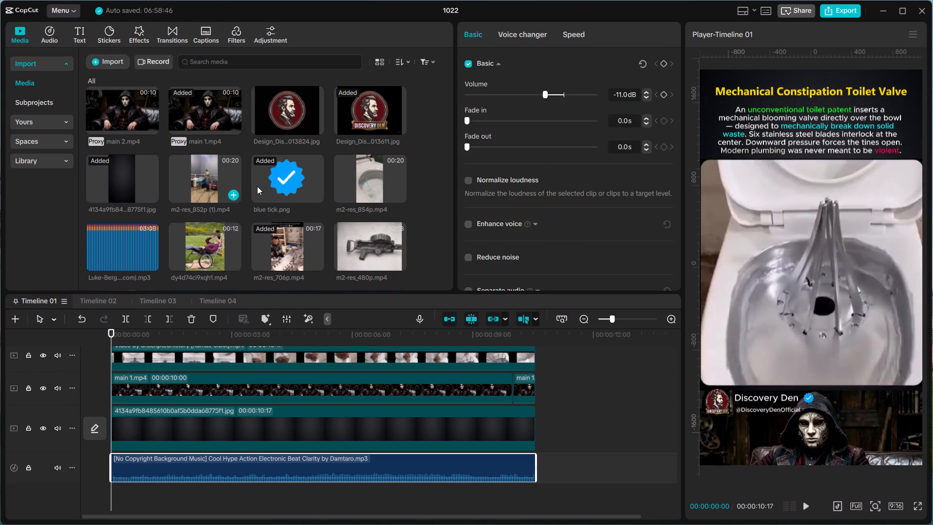
pyautogui.scroll(3, 258, 187)
pyautogui.scroll(-7, 258, 187)
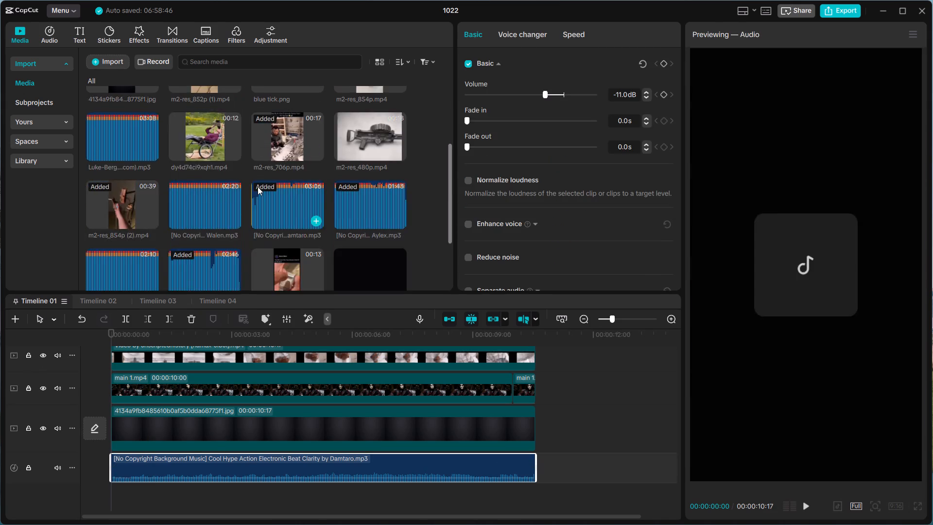
pyautogui.scroll(-2, 258, 187)
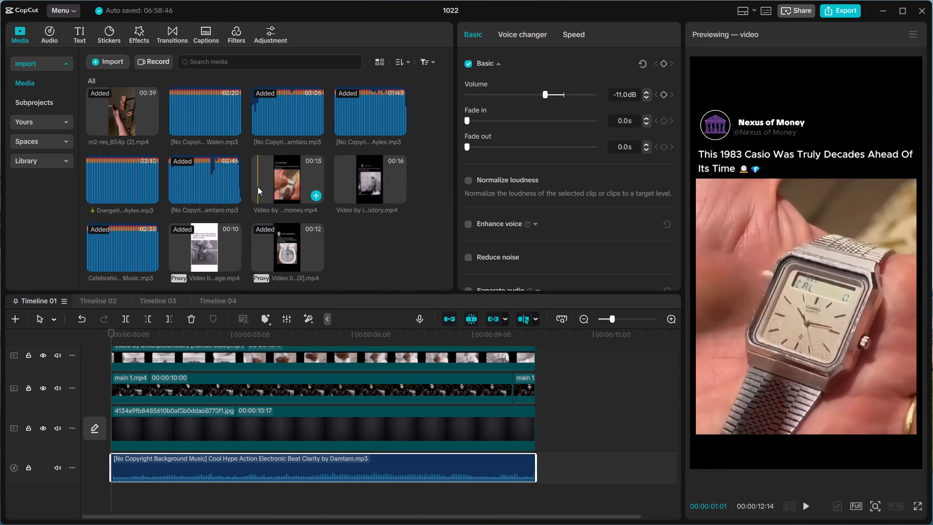
pyautogui.hscroll(1, 258, 187)
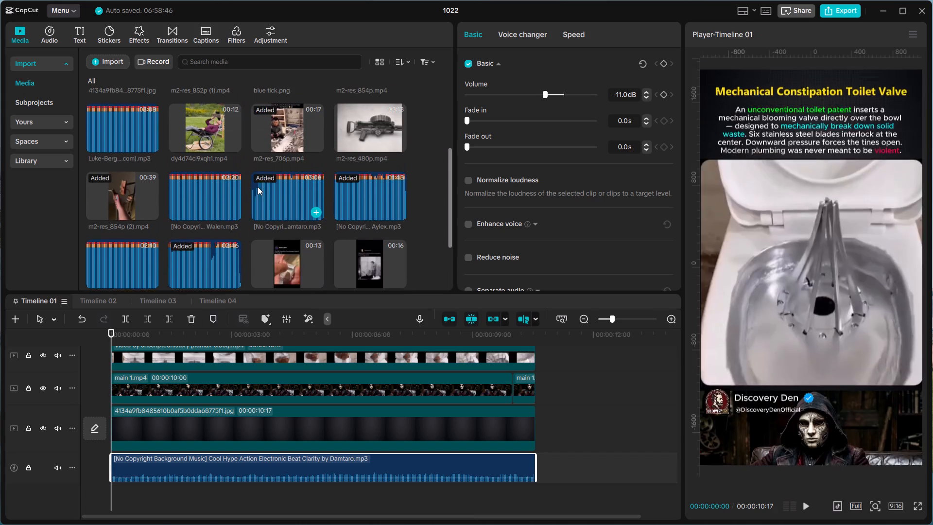
pyautogui.hscroll(1, 258, 187)
pyautogui.scroll(1, 258, 187)
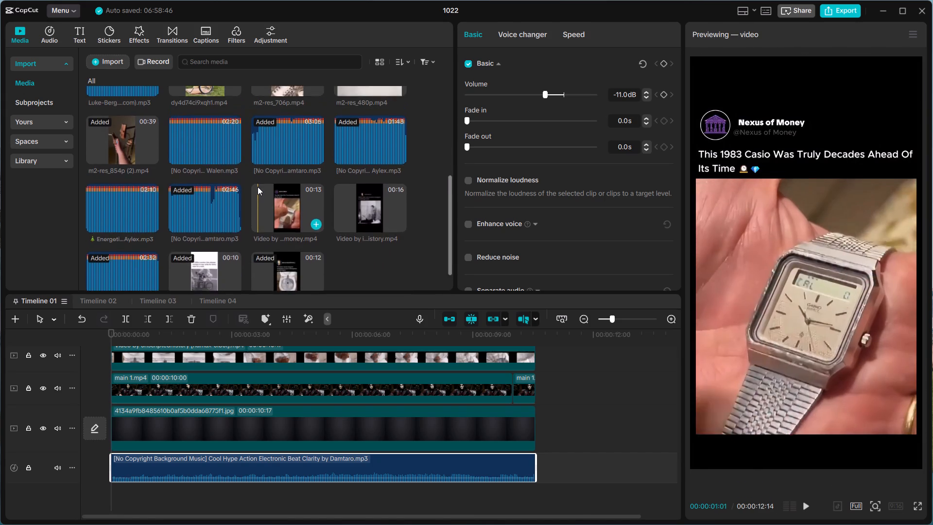
pyautogui.scroll(2, 258, 187)
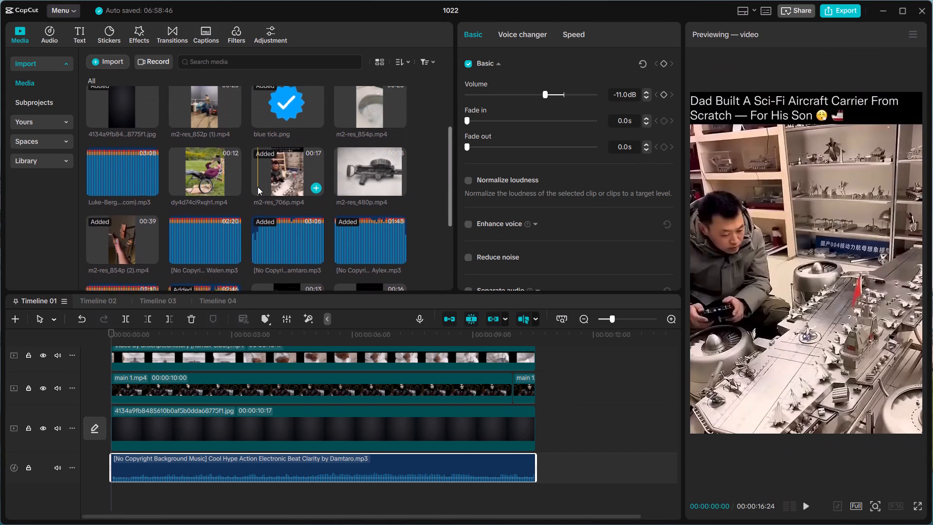
pyautogui.scroll(1, 258, 187)
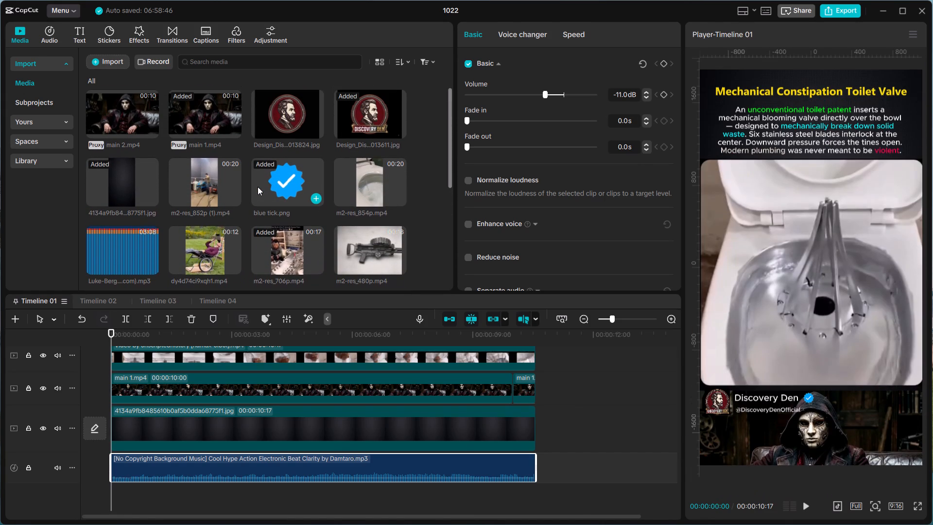
pyautogui.scroll(2, 258, 187)
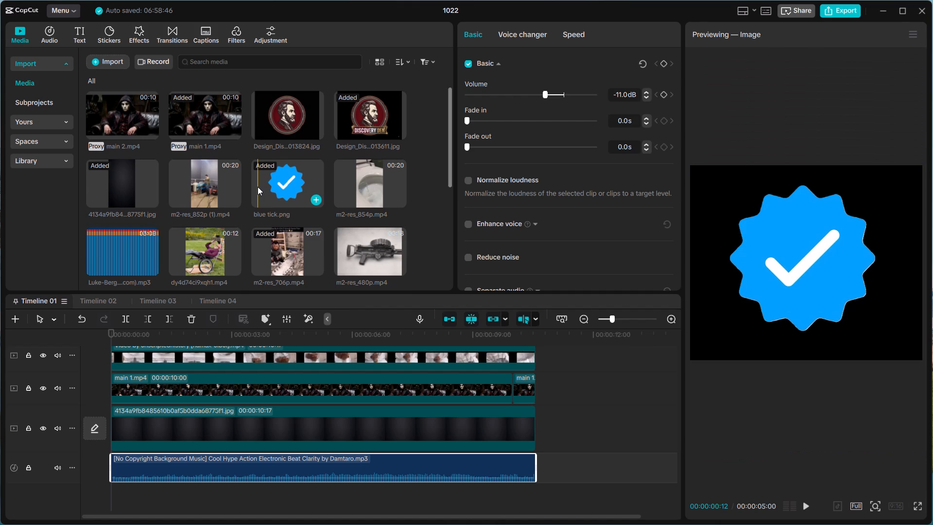
pyautogui.scroll(1, 258, 187)
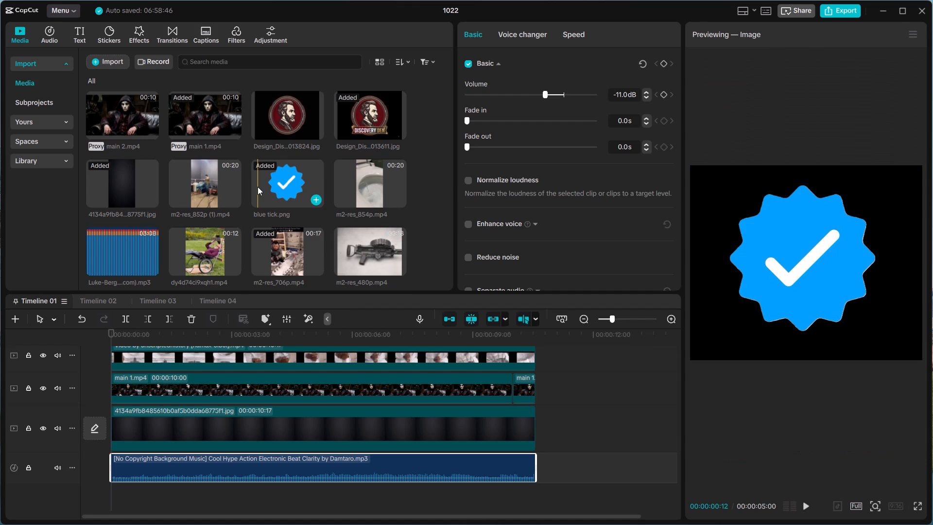
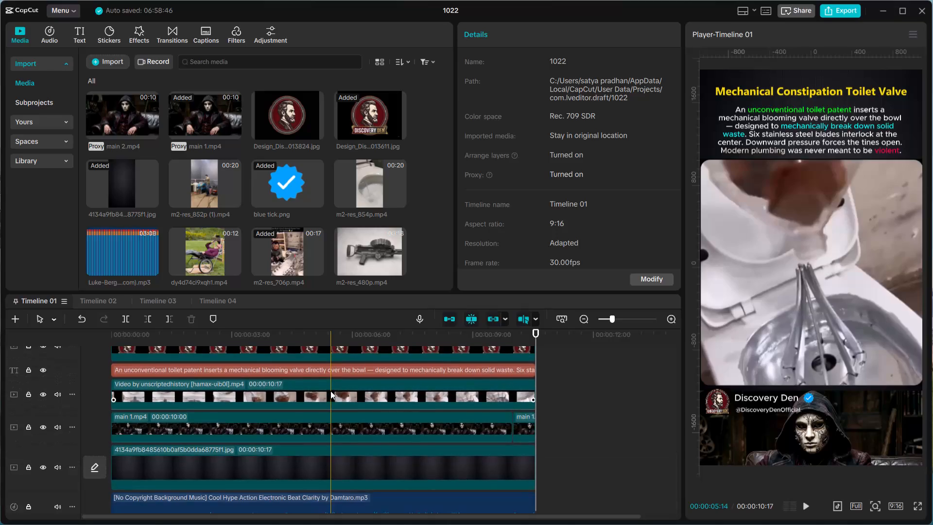
# Delete the 02:46 Damtaro background music used in Timeline 01 from the project's imported media.
pyautogui.scroll(-1, 330, 391)
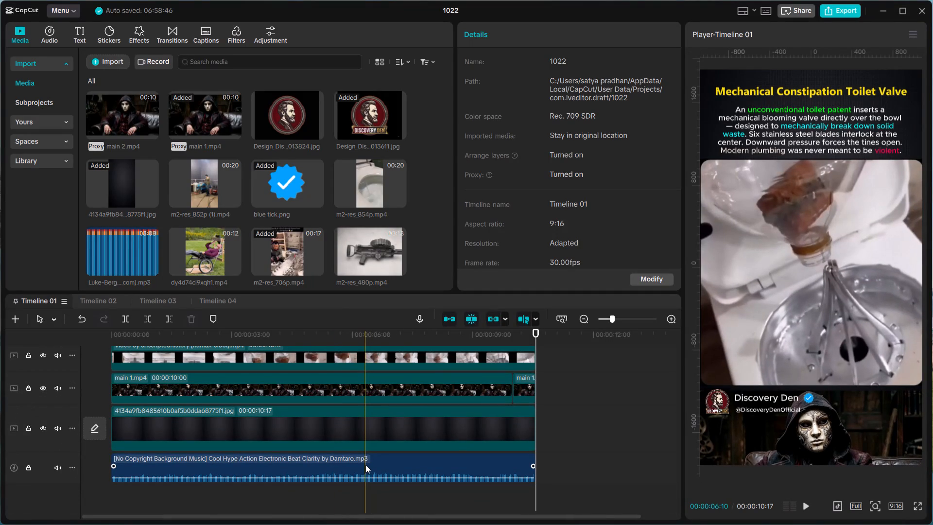
pyautogui.scroll(3, 285, 163)
pyautogui.scroll(-1, 285, 163)
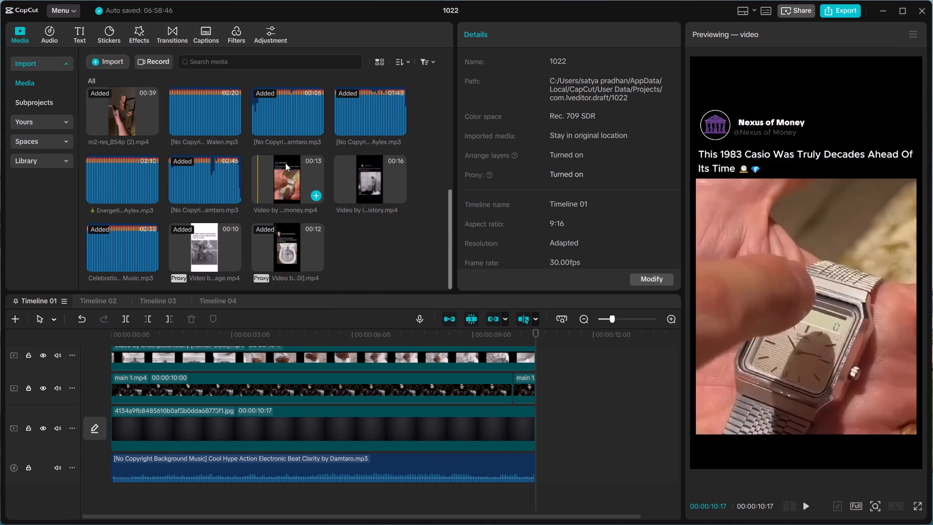
pyautogui.scroll(-2, 285, 163)
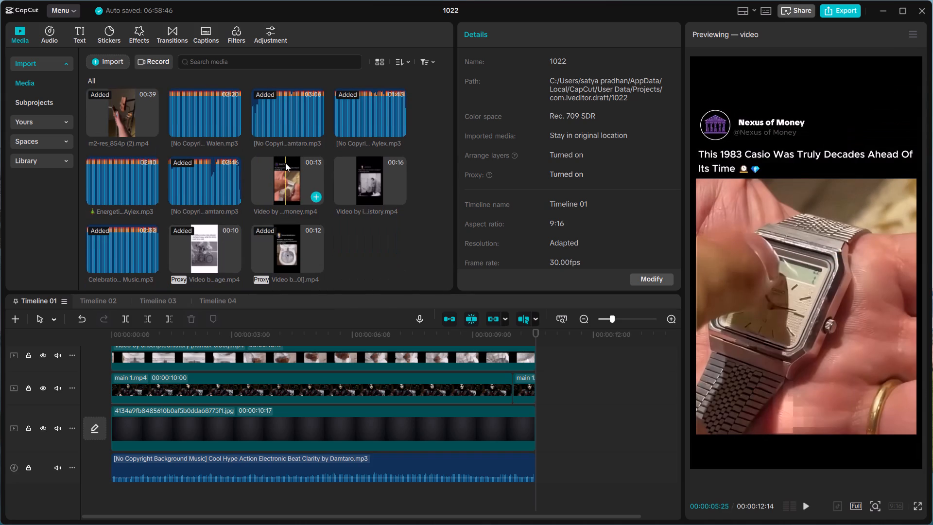
pyautogui.click(201, 173)
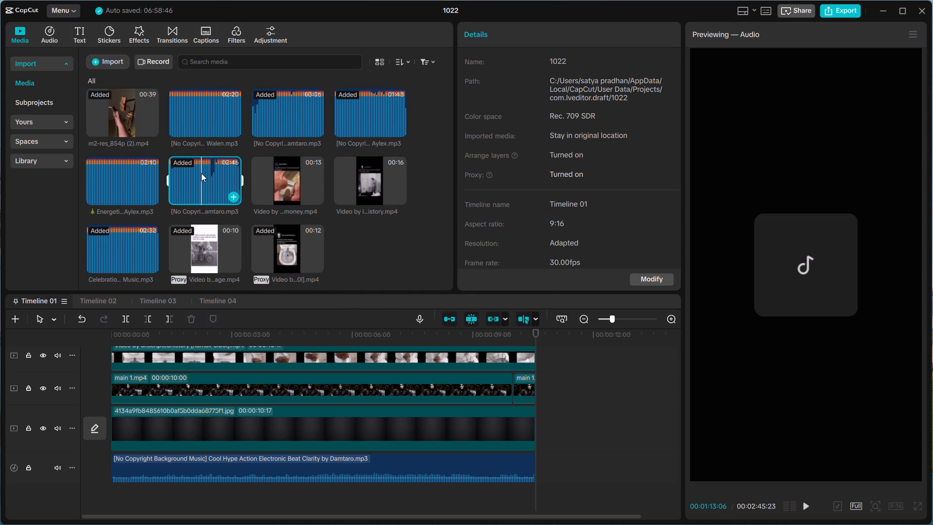
pyautogui.press('BackSpace')
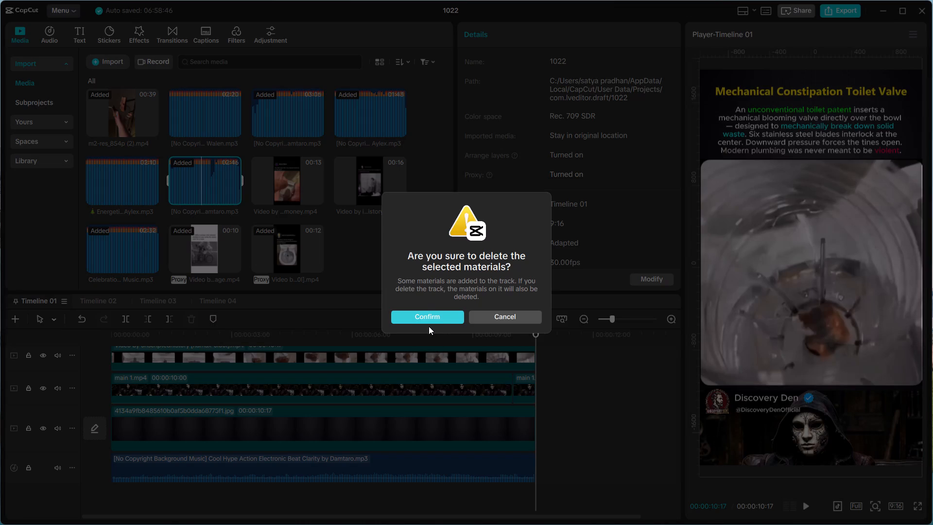
pyautogui.click(438, 319)
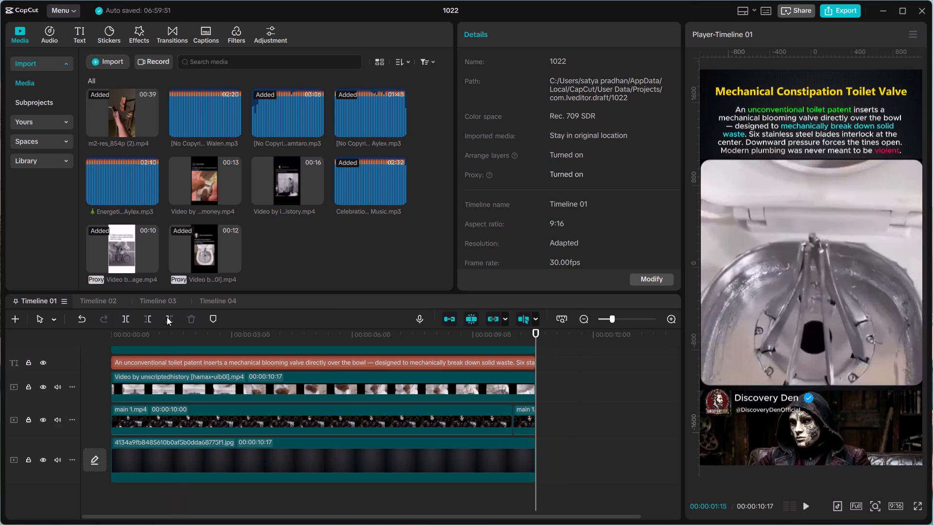
# Play part of Timeline 03, and delete the 02:10 Energetic Aylex.mp3 and the 01:48 Aylex.mp3 music from the imported media.
pyautogui.click(163, 297)
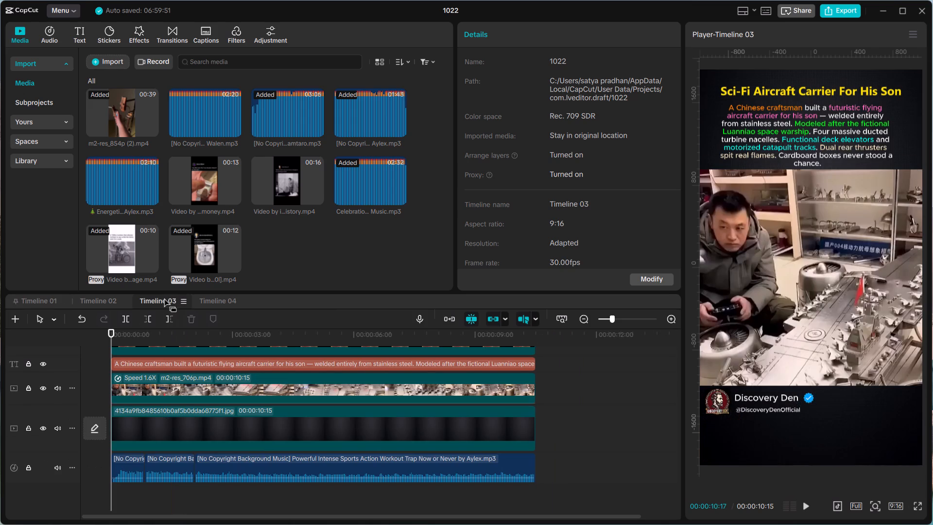
pyautogui.press('space')
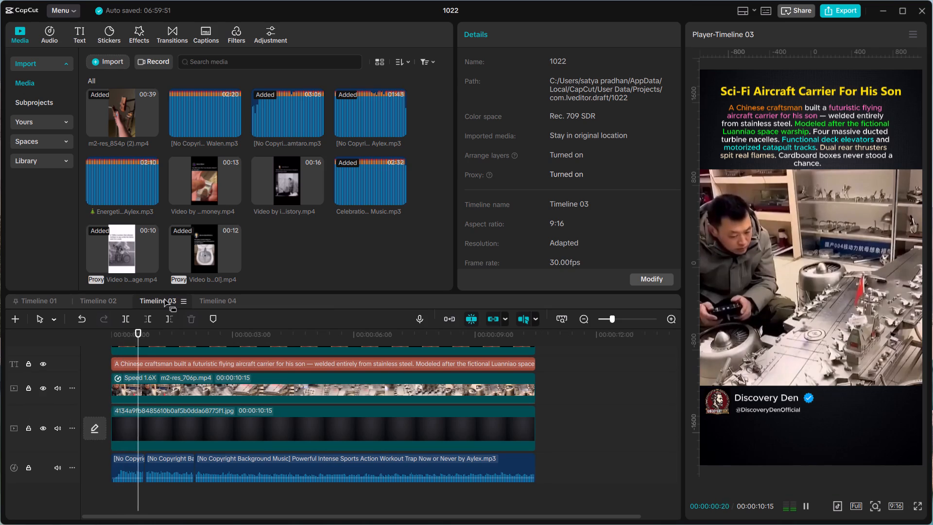
pyautogui.press('space')
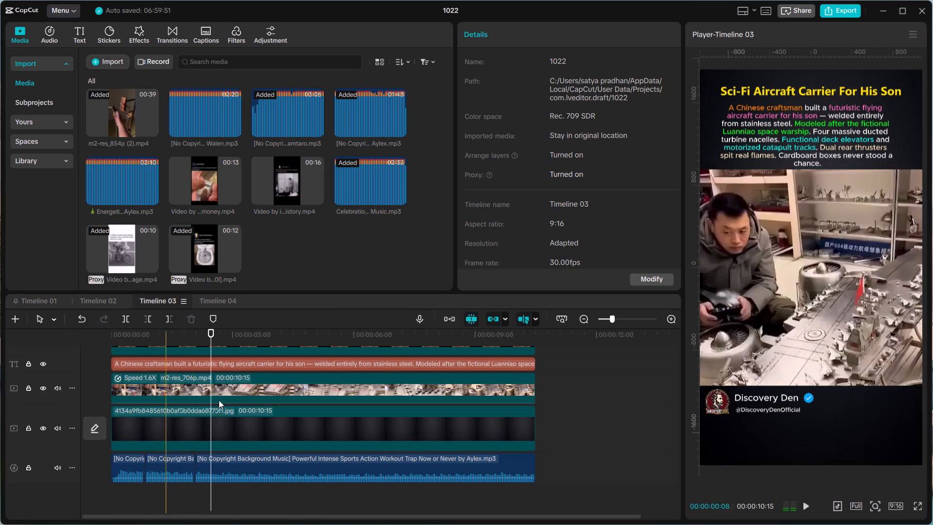
pyautogui.press('space')
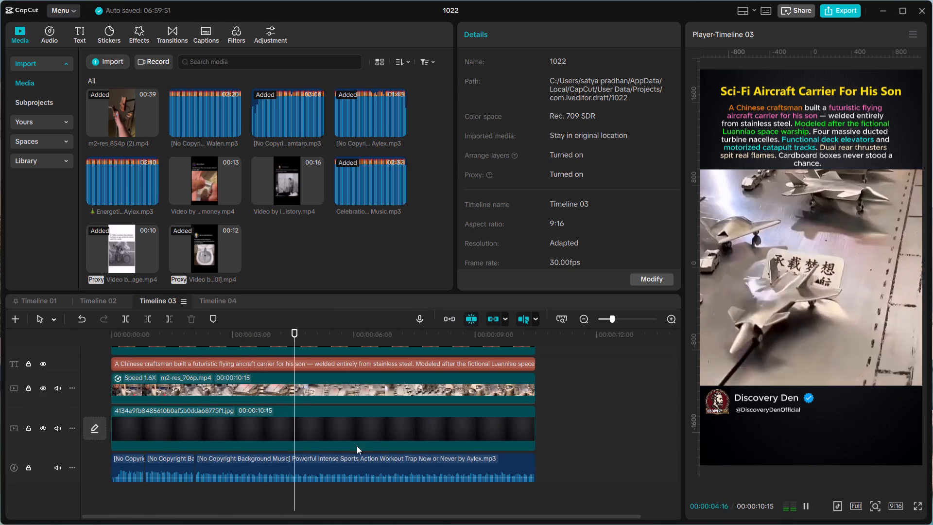
pyautogui.press('space')
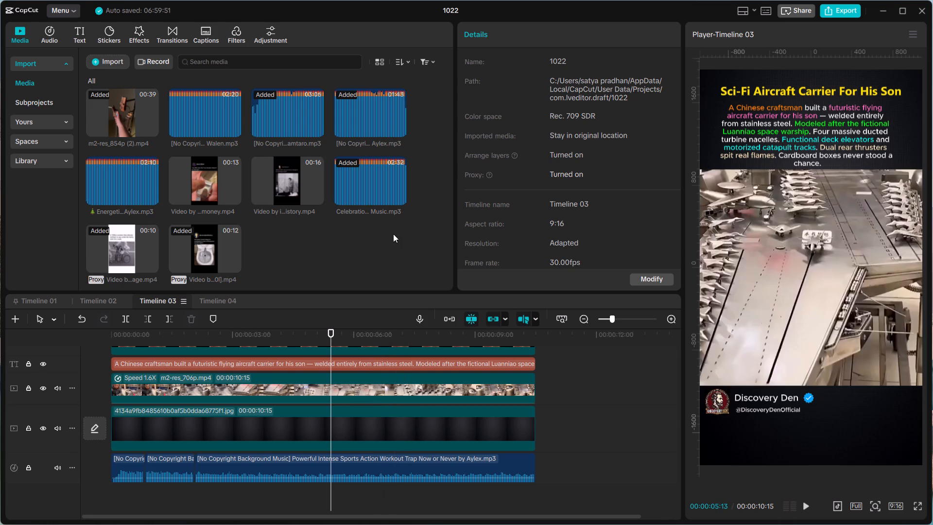
pyautogui.click(140, 192)
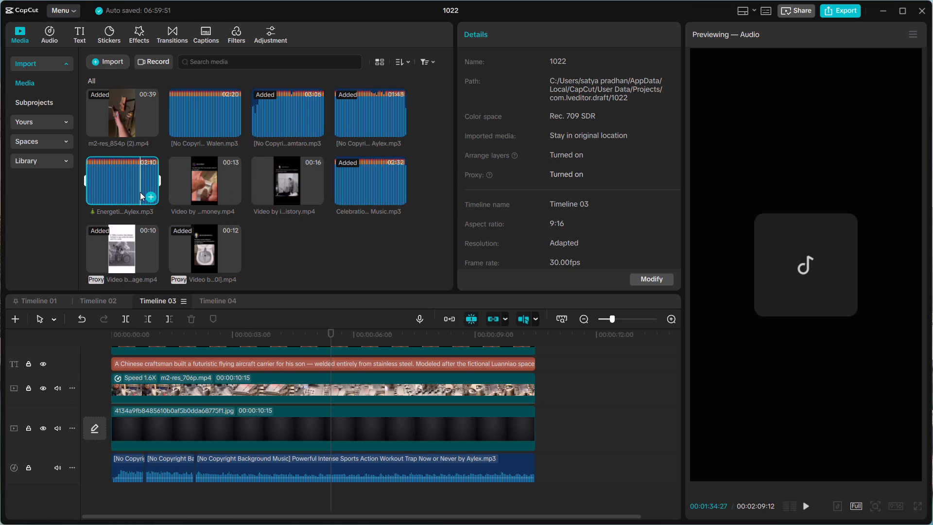
pyautogui.press('BackSpace')
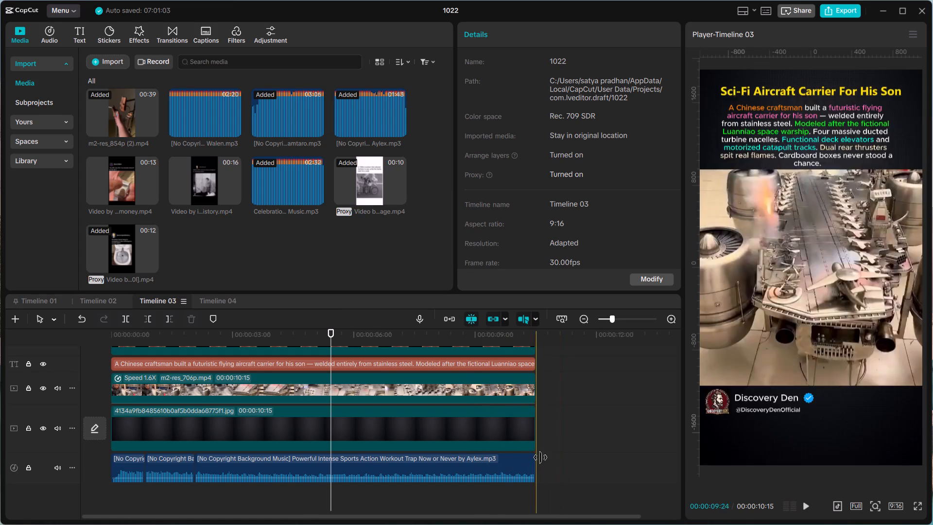
pyautogui.click(358, 107)
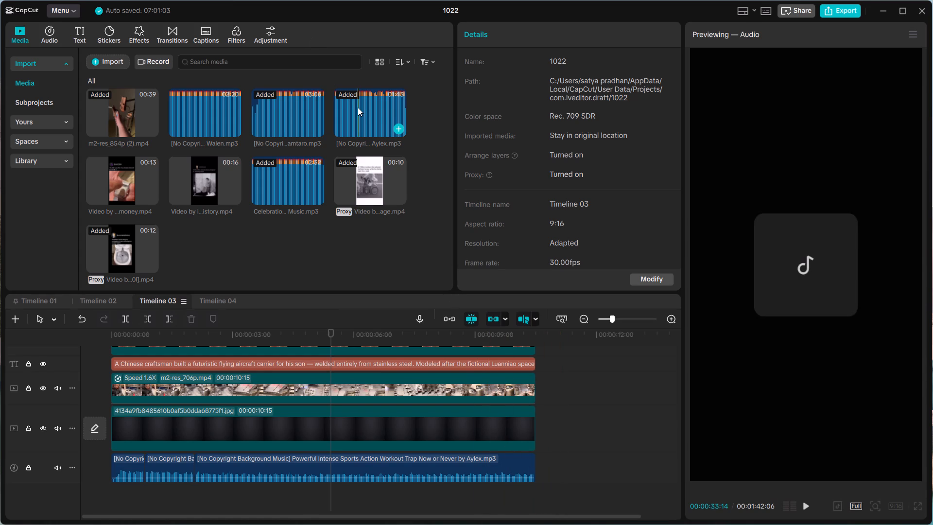
pyautogui.press('BackSpace')
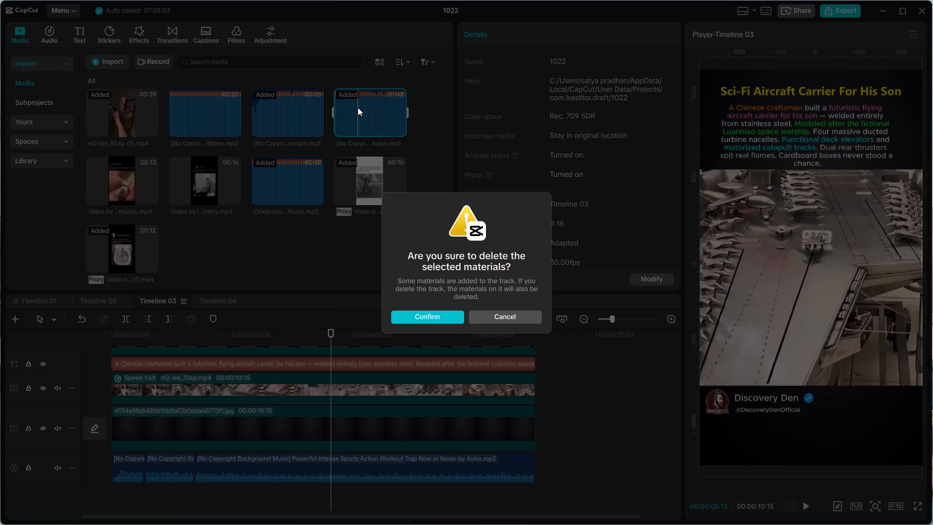
pyautogui.click(422, 315)
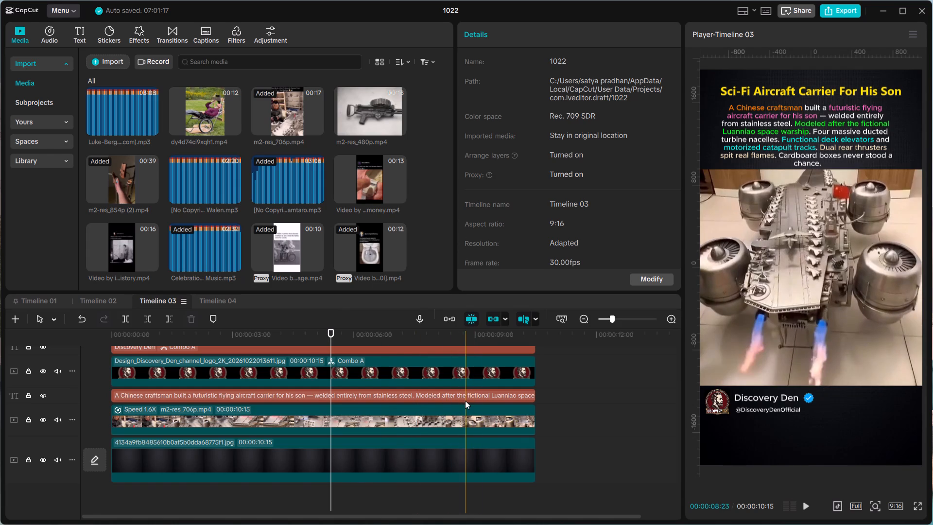
# Play Timeline 03 from its start and preview parts of Timeline 04 to check the picture and sound.
pyautogui.hscroll(1, 499, 400)
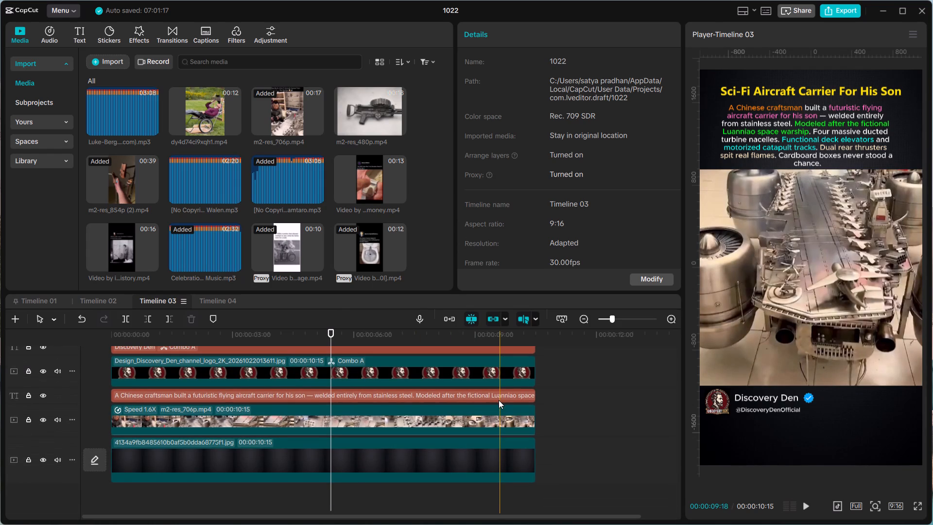
pyautogui.moveTo(333, 332); pyautogui.dragTo(86, 338)
pyautogui.press('space')
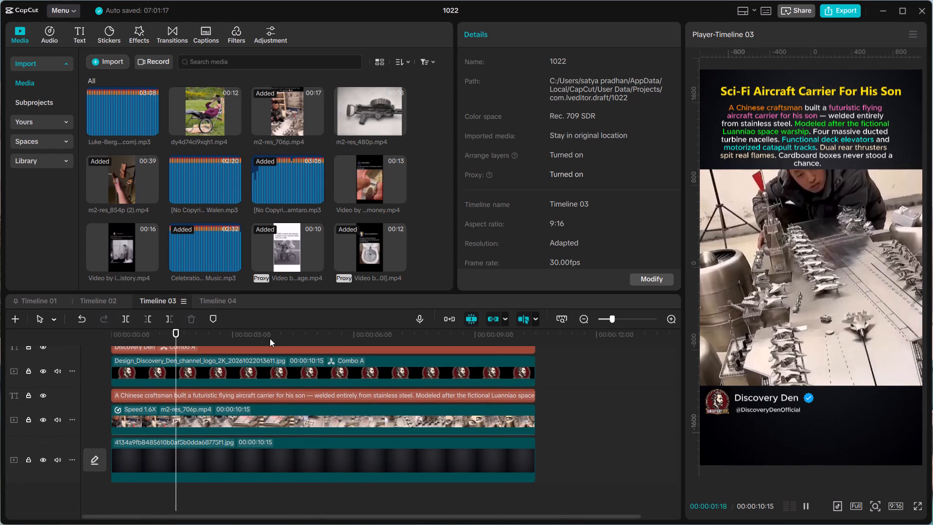
pyautogui.press('space')
pyautogui.click(214, 302)
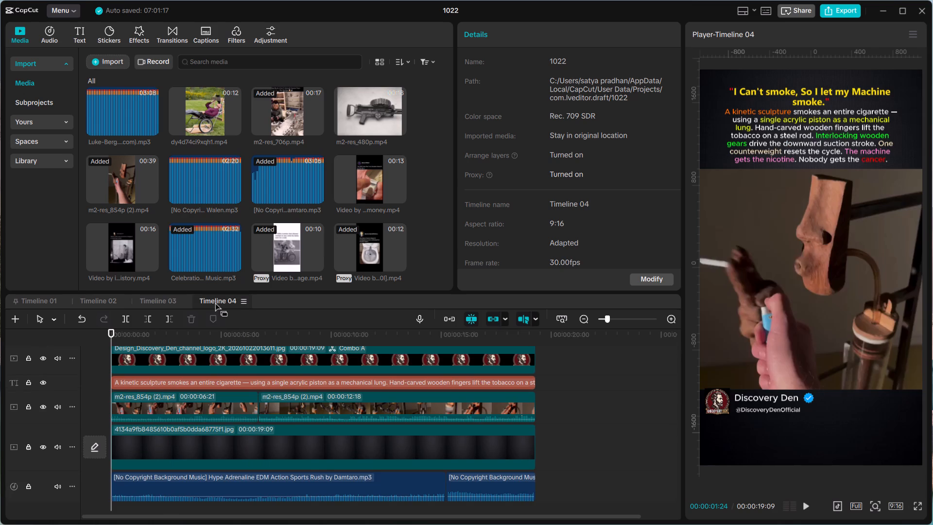
pyautogui.press('space')
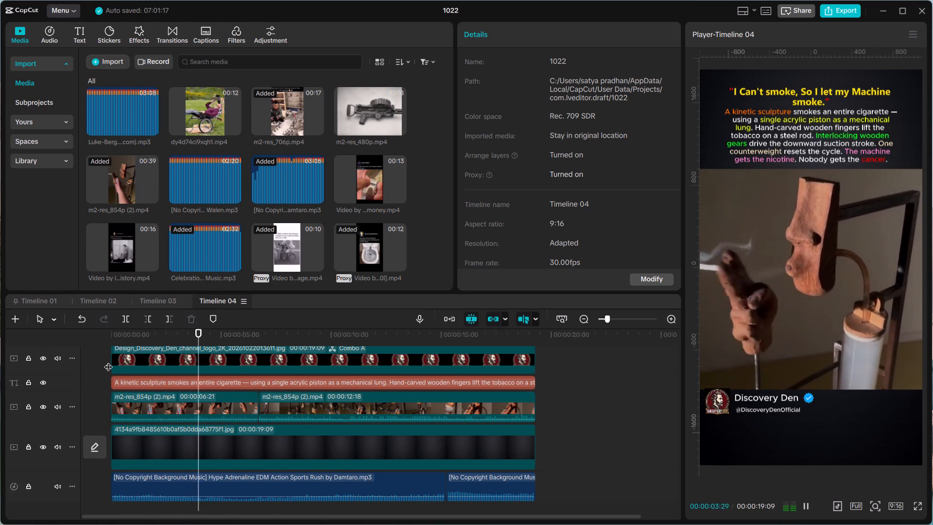
pyautogui.press('space')
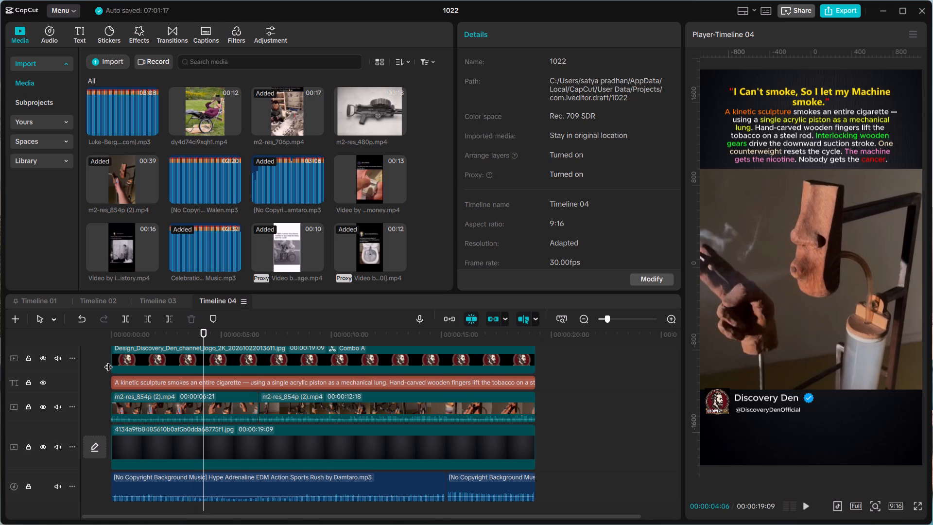
pyautogui.press('space')
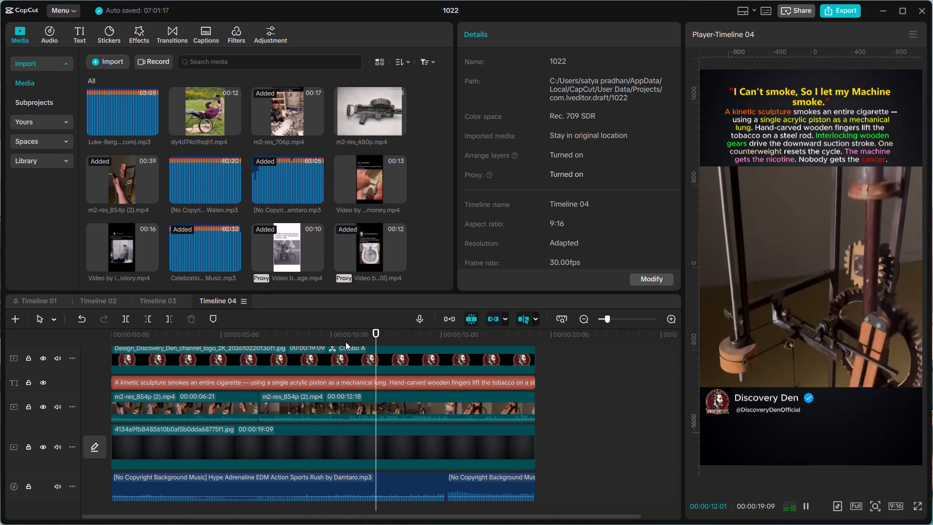
pyautogui.press('space')
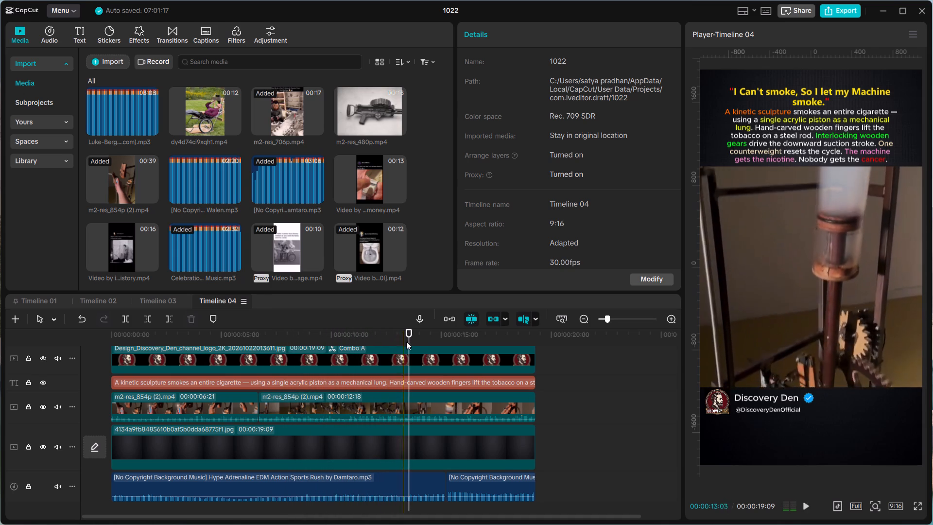
pyautogui.moveTo(410, 336); pyautogui.dragTo(24, 362)
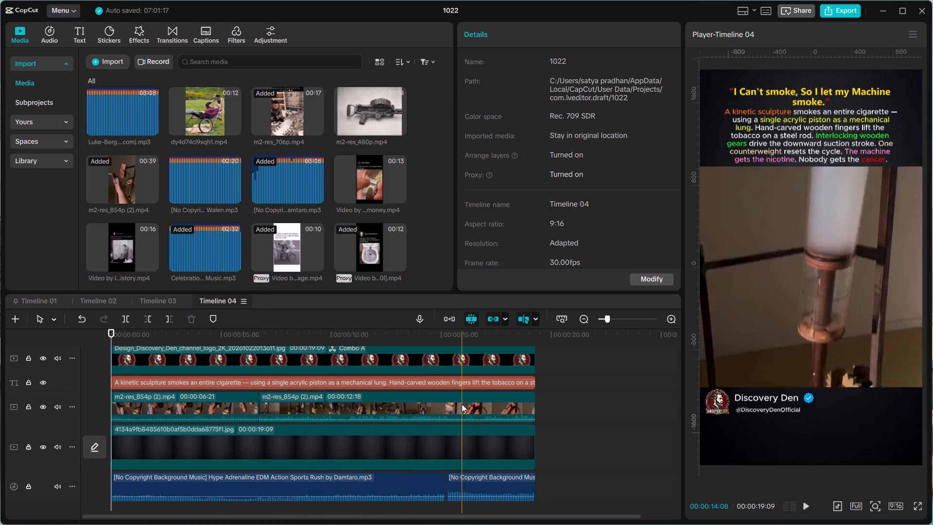
pyautogui.scroll(1, 531, 403)
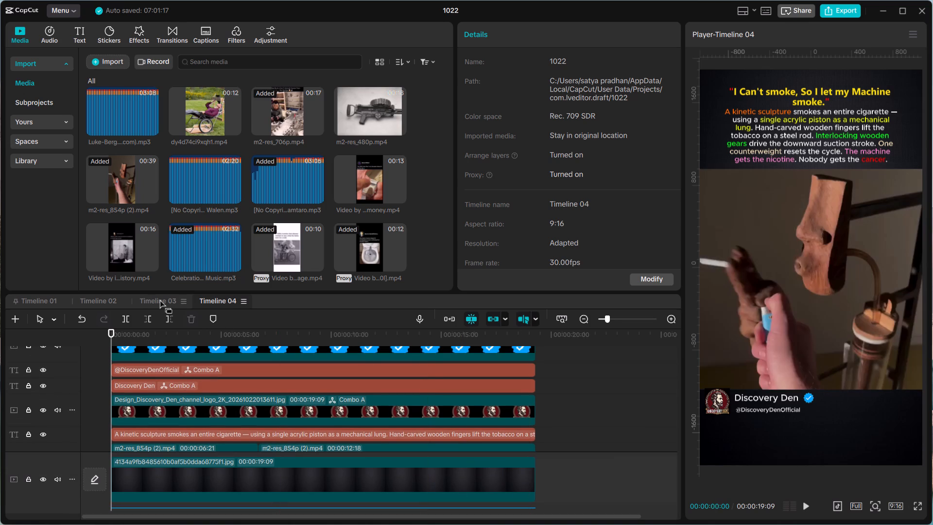
# Go back to Timeline 03 and reorder the timelines as Timeline 03, Timeline 04, Timeline 01, Timeline 02.
pyautogui.click(159, 299)
pyautogui.hscroll(1, 415, 406)
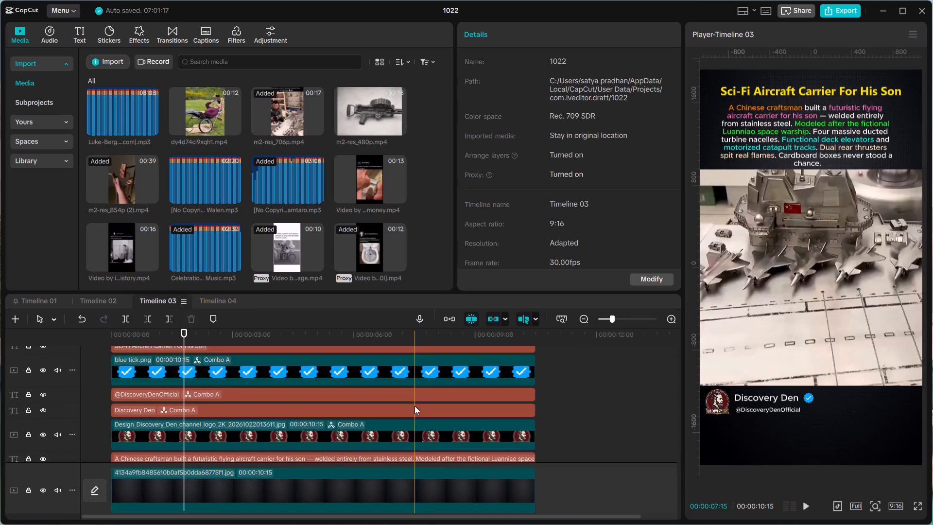
pyautogui.hscroll(2, 415, 406)
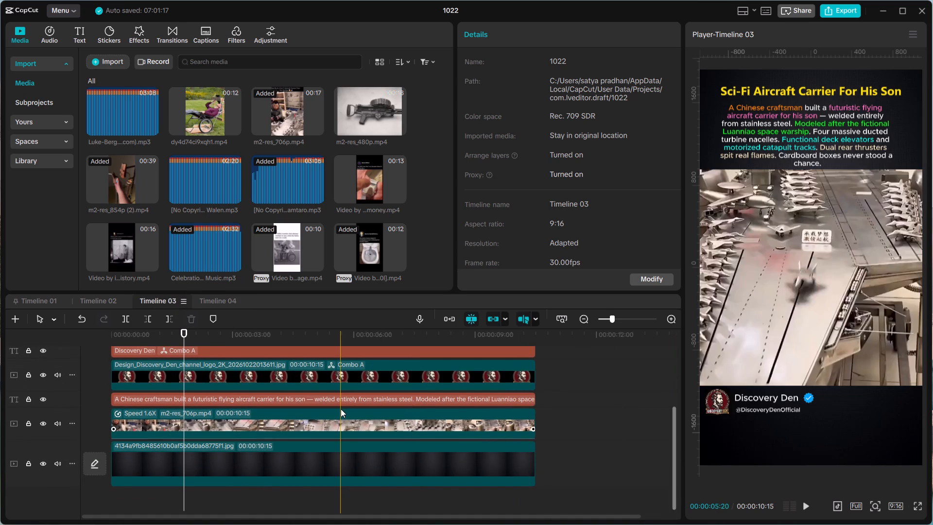
pyautogui.scroll(1, 341, 409)
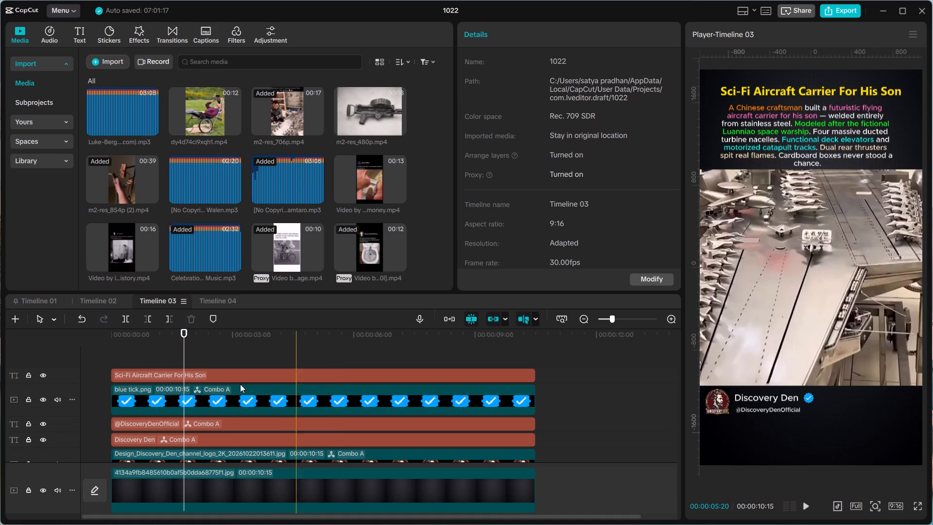
pyautogui.moveTo(158, 297); pyautogui.dragTo(39, 308)
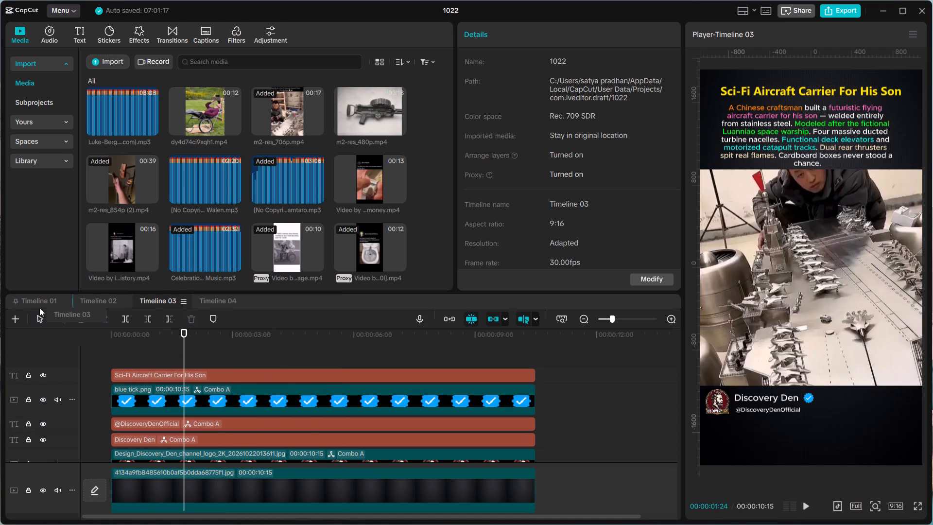
pyautogui.moveTo(39, 308); pyautogui.dragTo(24, 299)
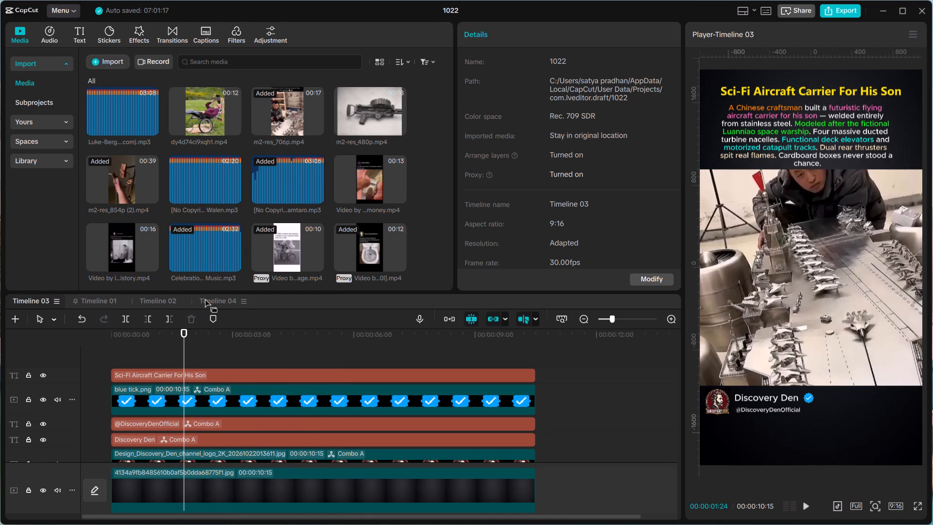
pyautogui.moveTo(208, 297); pyautogui.dragTo(72, 297)
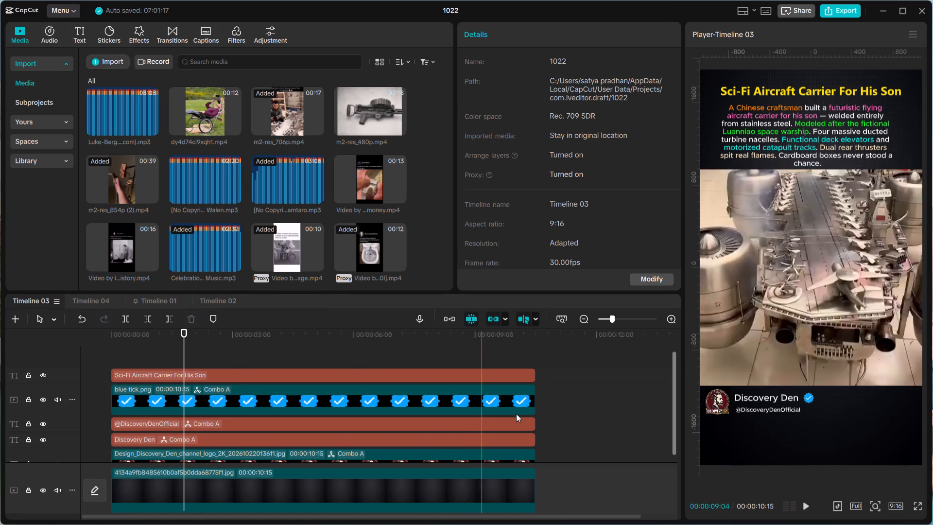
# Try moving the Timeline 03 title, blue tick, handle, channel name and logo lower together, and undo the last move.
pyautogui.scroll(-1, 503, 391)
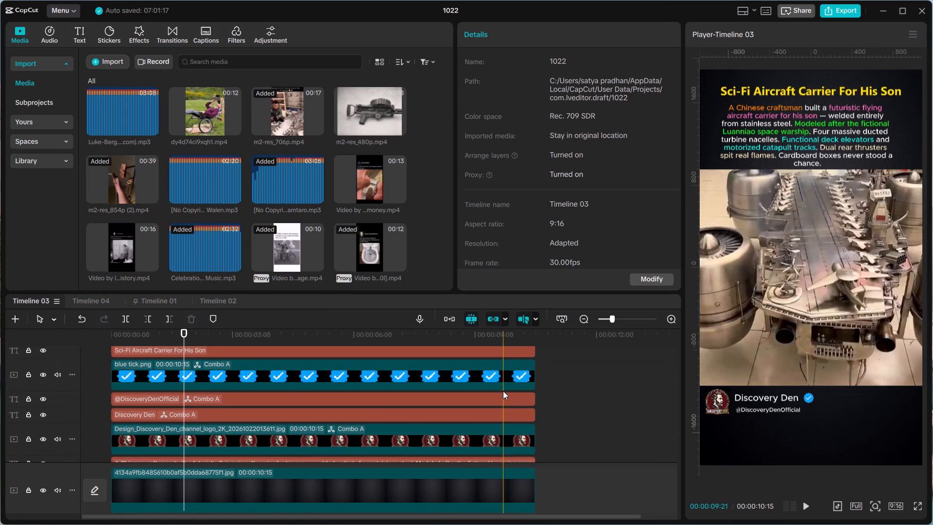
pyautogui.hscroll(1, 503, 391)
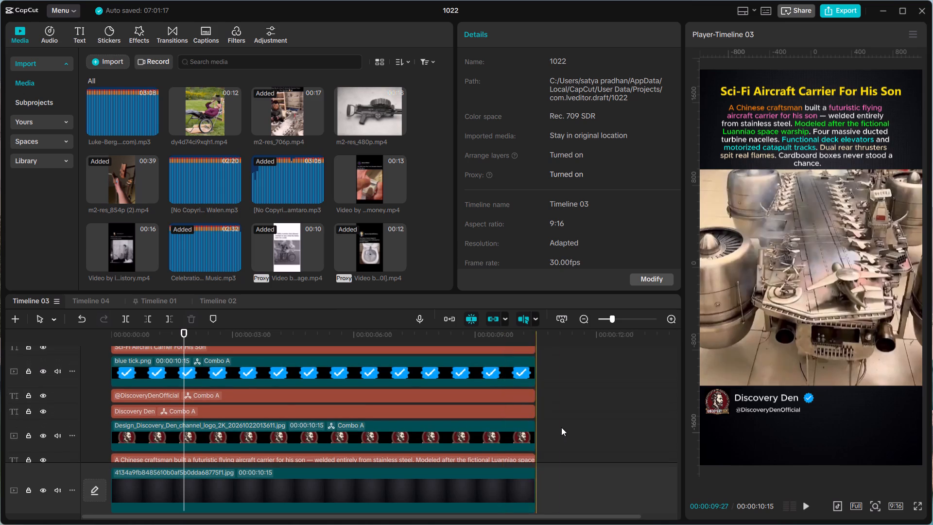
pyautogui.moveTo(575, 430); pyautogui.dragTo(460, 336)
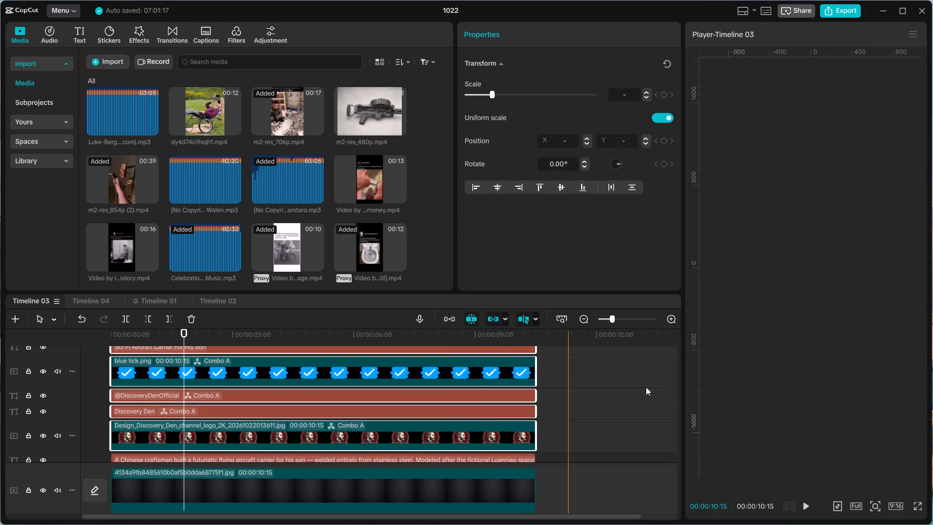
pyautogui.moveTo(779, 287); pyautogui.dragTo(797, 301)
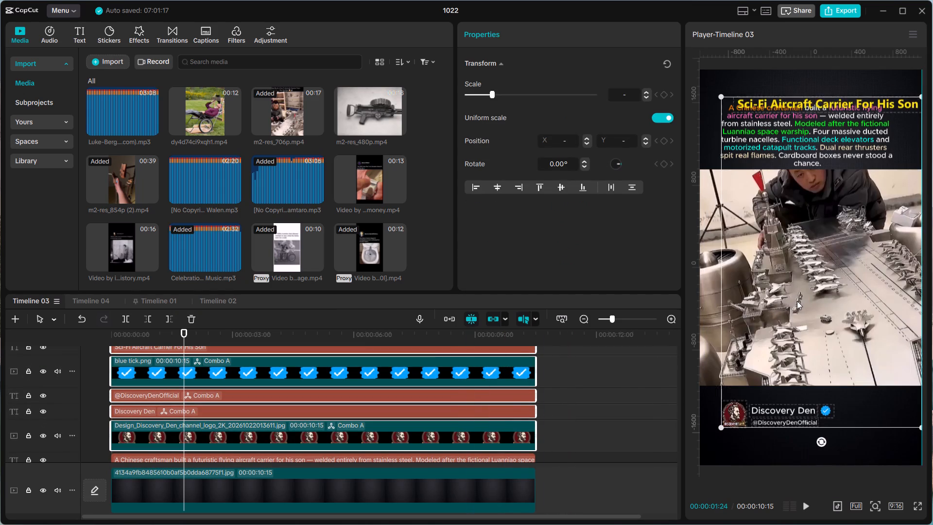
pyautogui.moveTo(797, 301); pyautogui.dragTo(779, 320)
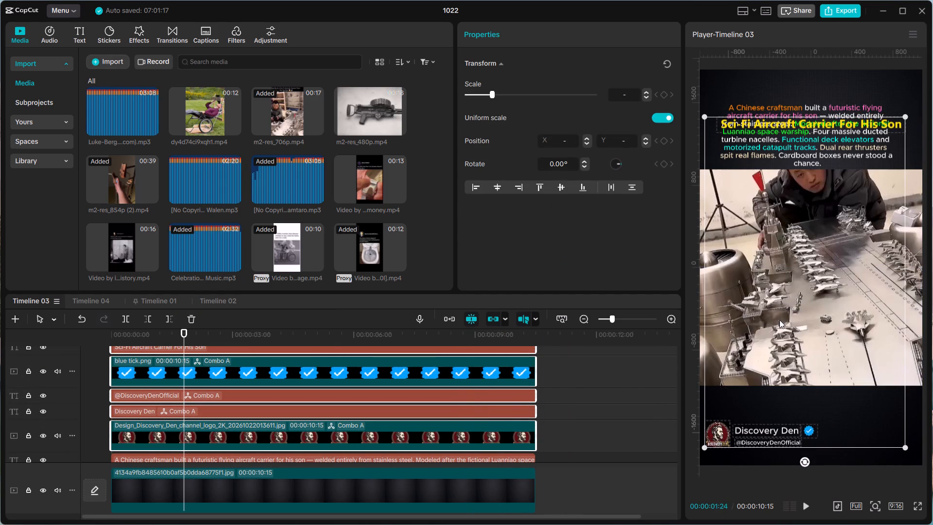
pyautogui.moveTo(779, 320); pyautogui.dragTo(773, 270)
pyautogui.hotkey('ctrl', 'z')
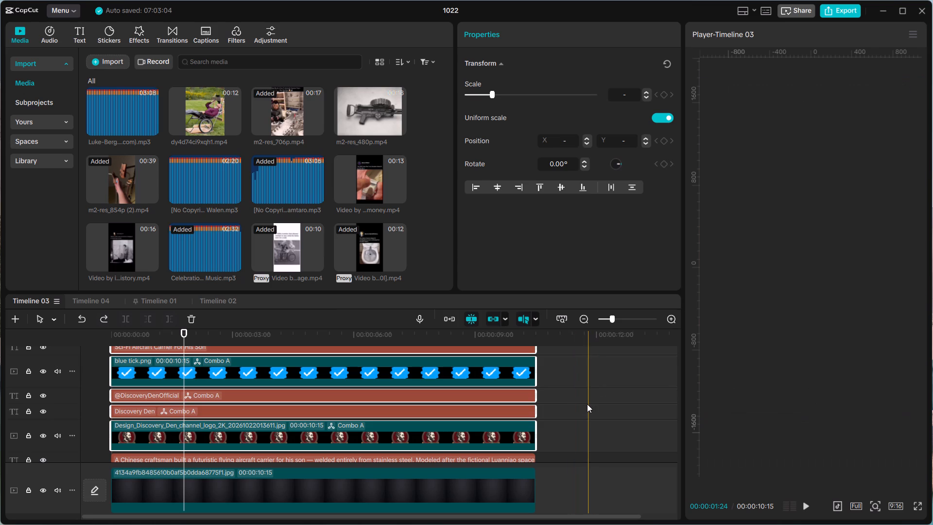
# Move the Discovery Den logo, name, handle and blue tick together from below the video to the frame's top edge.
pyautogui.click(587, 404)
pyautogui.moveTo(582, 438); pyautogui.dragTo(509, 427)
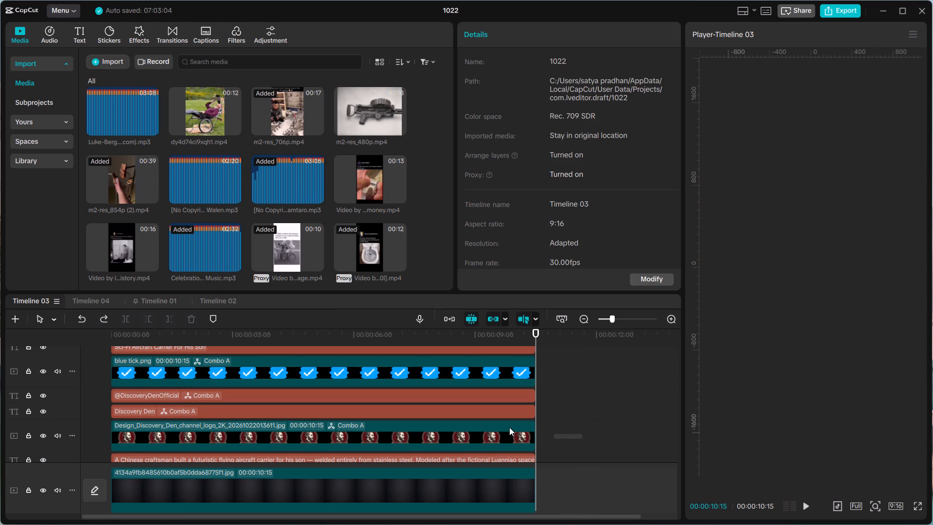
pyautogui.moveTo(509, 427); pyautogui.dragTo(470, 379)
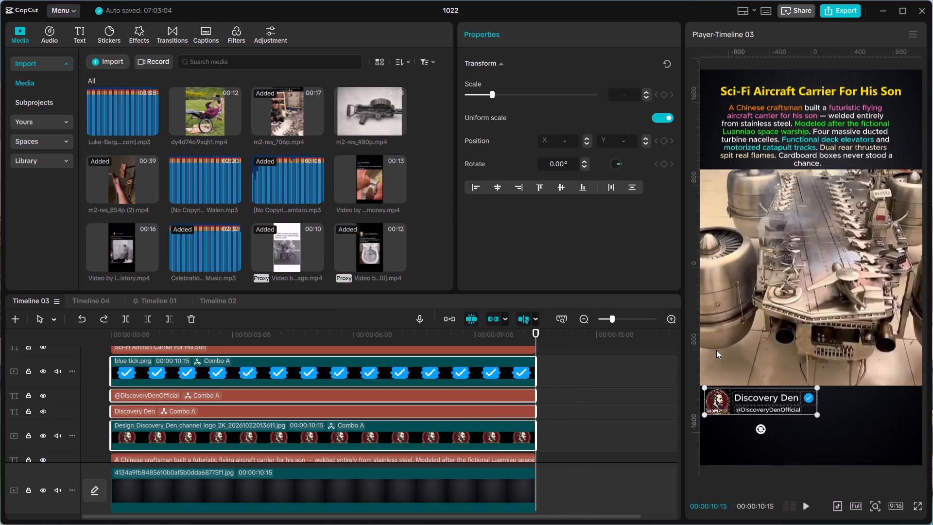
pyautogui.moveTo(775, 404); pyautogui.dragTo(775, 404)
pyautogui.moveTo(775, 404); pyautogui.dragTo(814, 79)
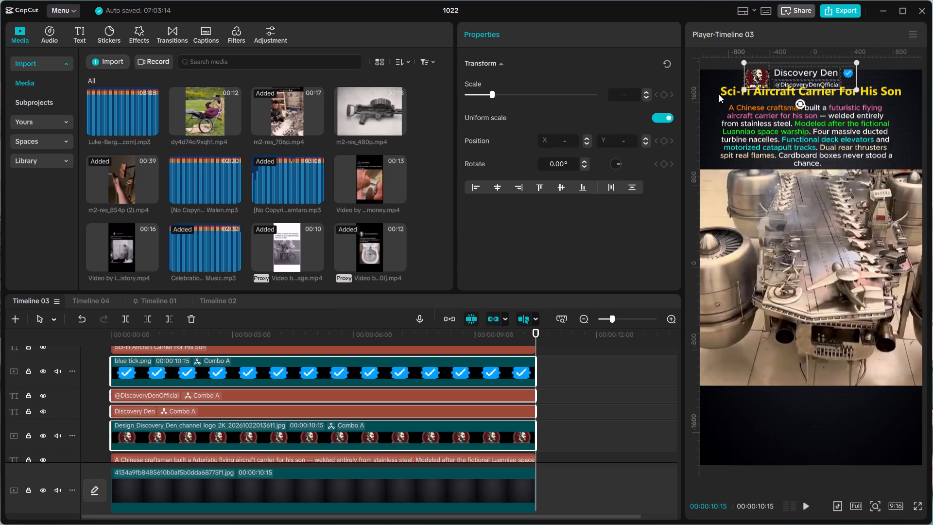
# Undo the accidental shift of the dark background image and lock its track in Timeline 03.
pyautogui.moveTo(715, 89); pyautogui.dragTo(748, 157)
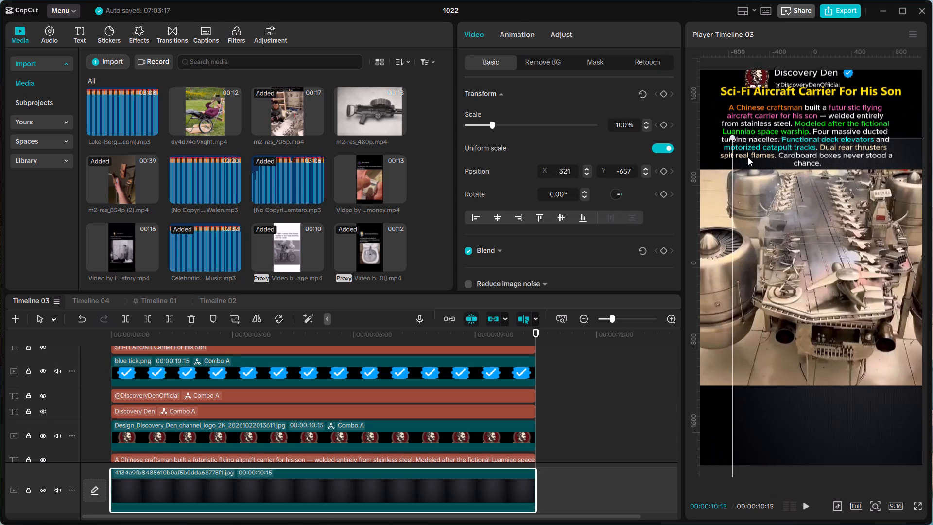
pyautogui.hotkey('ctrl', 'z')
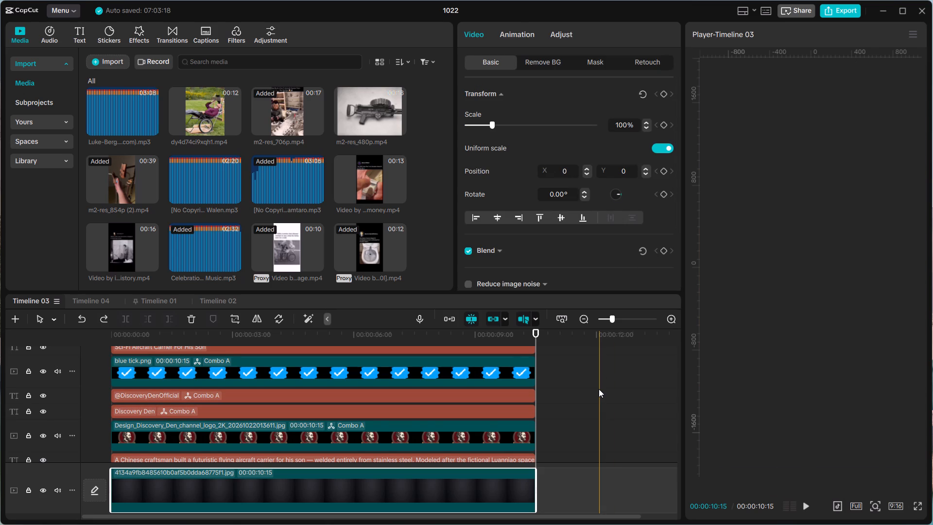
pyautogui.scroll(-1, 599, 389)
pyautogui.moveTo(639, 470); pyautogui.dragTo(537, 415)
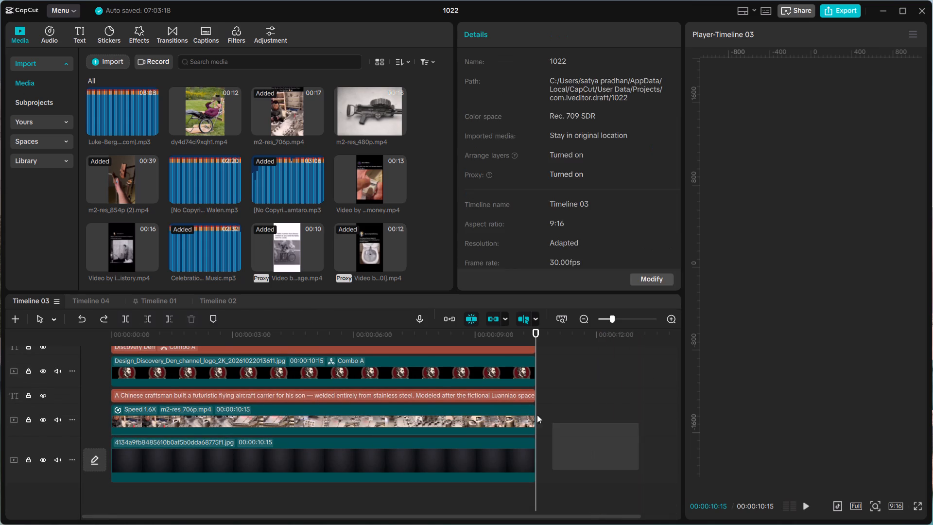
pyautogui.moveTo(537, 415); pyautogui.dragTo(589, 427)
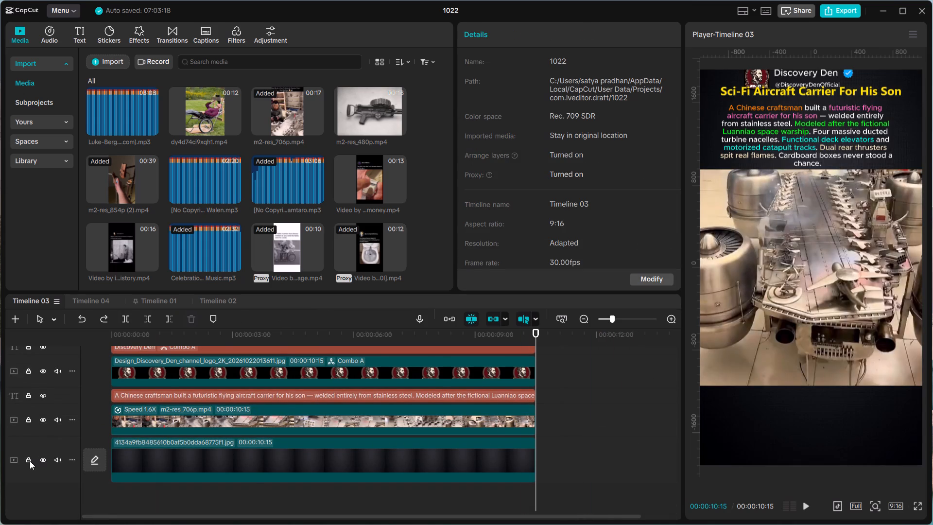
pyautogui.click(29, 461)
# Move the description text and the m2-res_706p.mp4 video down together, leaving free space beneath the title.
pyautogui.scroll(1, 316, 472)
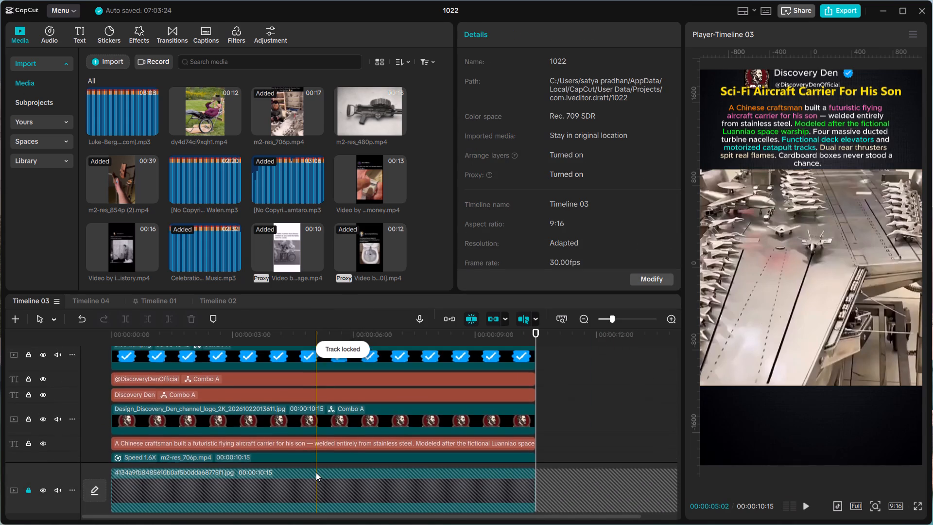
pyautogui.scroll(1, 316, 472)
pyautogui.scroll(-1, 316, 472)
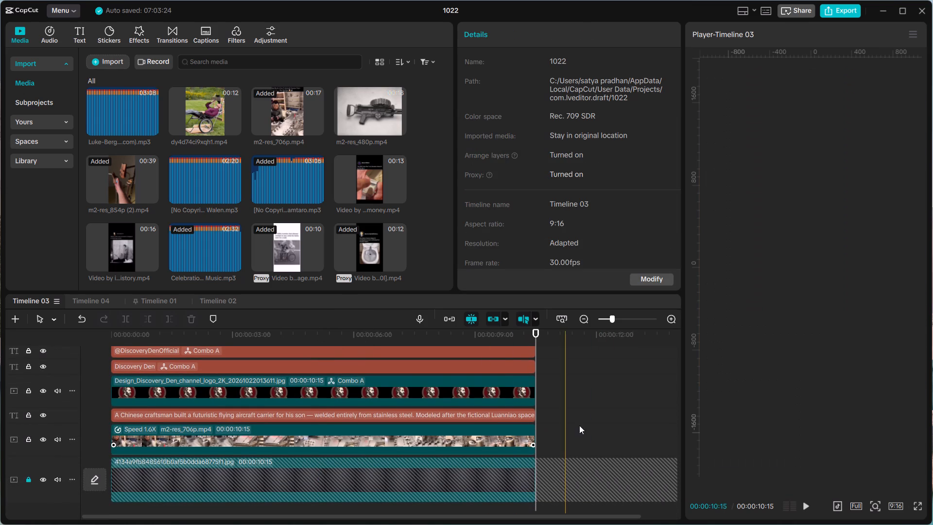
pyautogui.moveTo(574, 433); pyautogui.dragTo(521, 407)
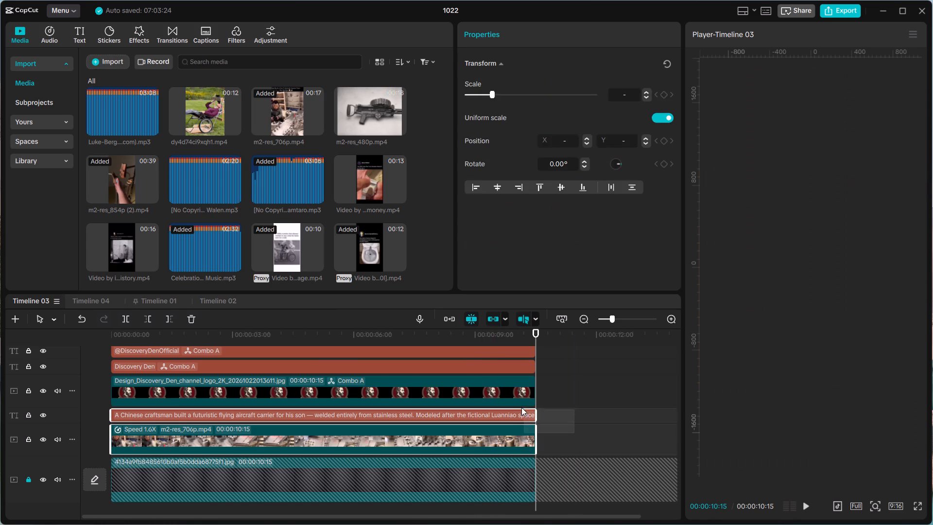
pyautogui.moveTo(521, 407); pyautogui.dragTo(511, 420)
pyautogui.moveTo(777, 213); pyautogui.dragTo(777, 262)
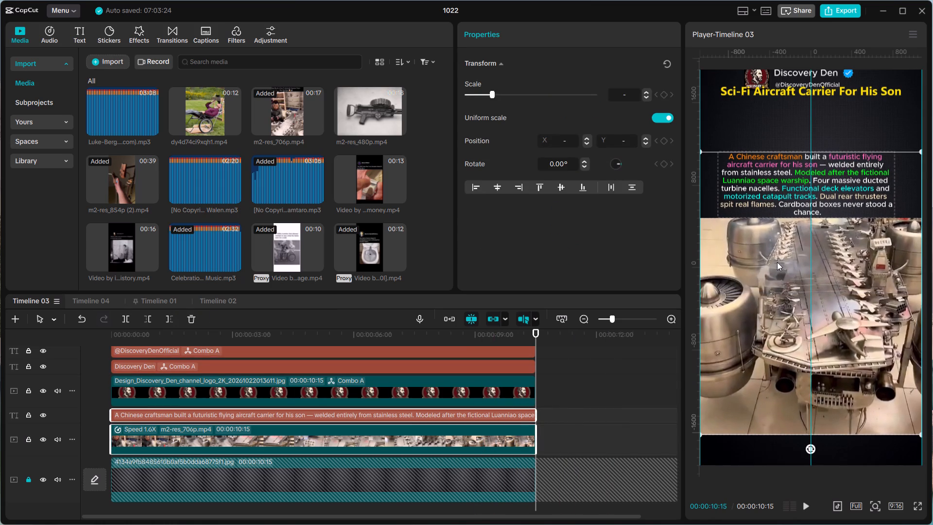
pyautogui.moveTo(777, 262); pyautogui.dragTo(783, 272)
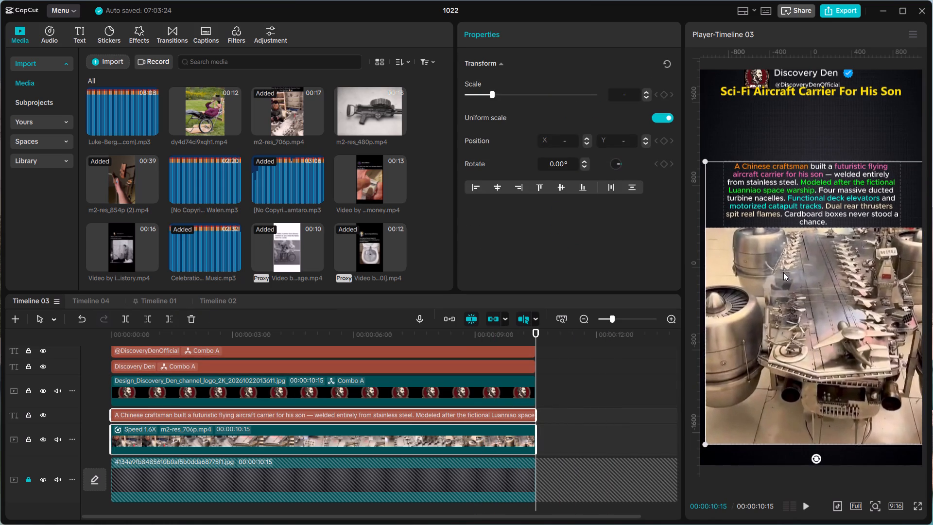
pyautogui.moveTo(783, 272); pyautogui.dragTo(777, 270)
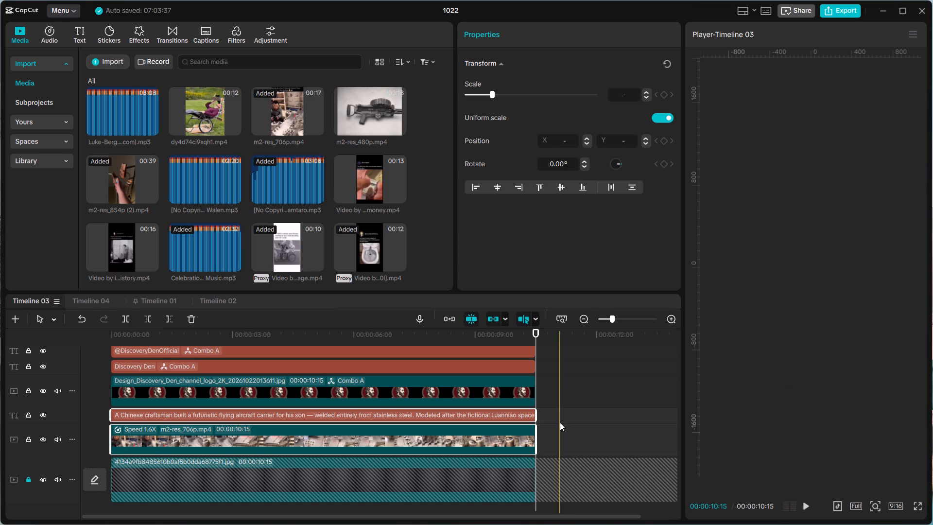
# Move the description text up on its own, centred in the space between the title and the video.
pyautogui.click(577, 428)
pyautogui.click(511, 418)
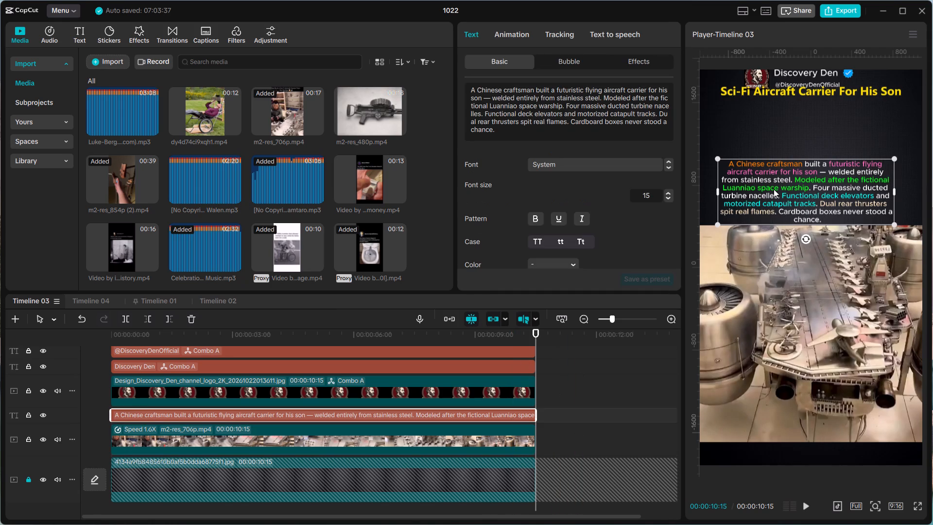
pyautogui.moveTo(777, 187); pyautogui.dragTo(781, 166)
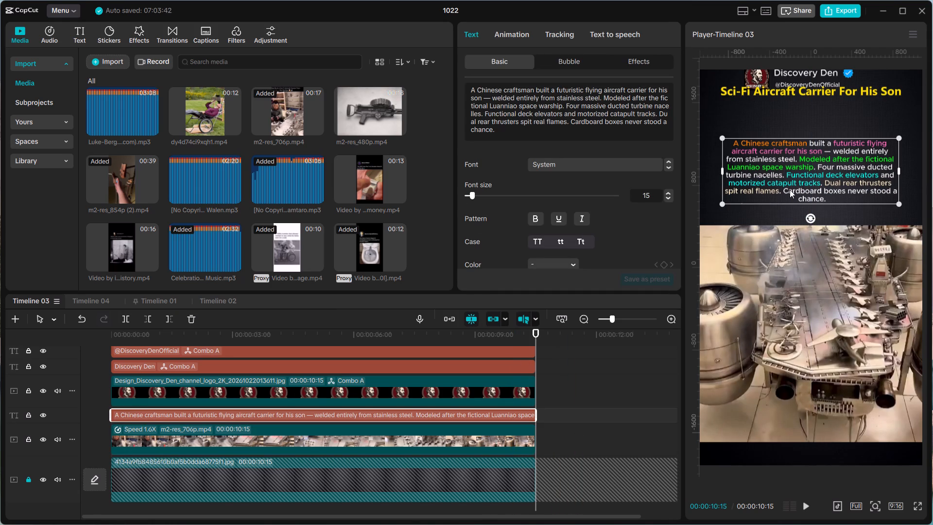
# Move the m2-res_706p.mp4 video up slightly to position X 0, Y -581.
pyautogui.click(806, 302)
pyautogui.moveTo(806, 302); pyautogui.dragTo(804, 295)
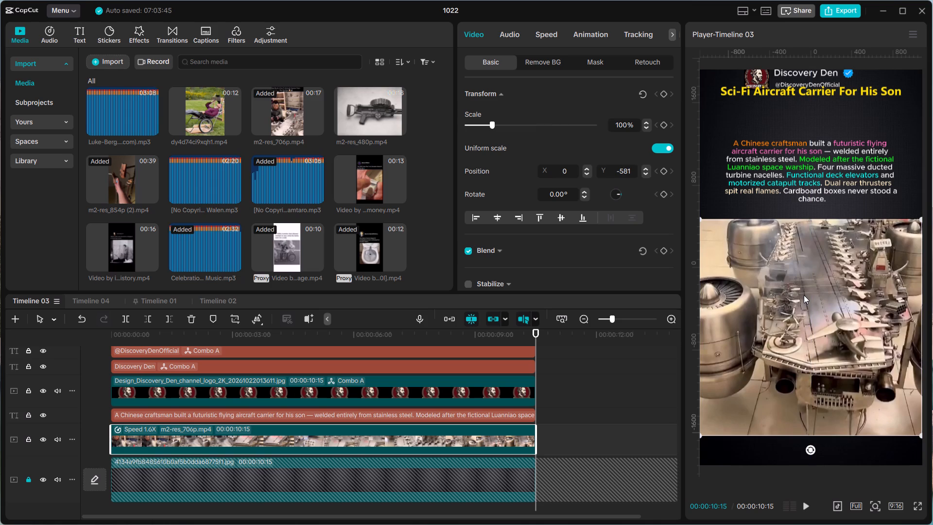
# Move the yellow title "Sci-Fi Aircraft Carrier For His Son" down, centred just above the description text.
pyautogui.click(828, 94)
pyautogui.moveTo(828, 94); pyautogui.dragTo(823, 122)
pyautogui.click(825, 108)
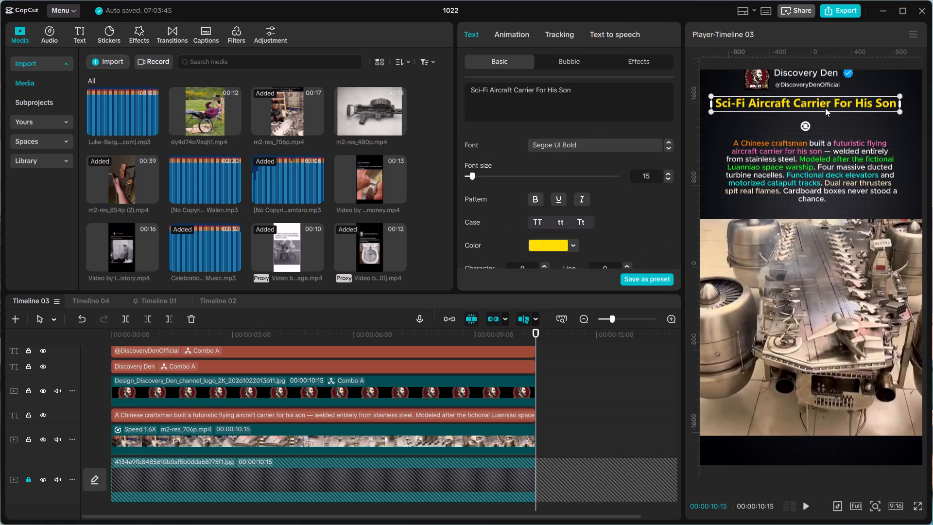
pyautogui.moveTo(825, 108); pyautogui.dragTo(831, 124)
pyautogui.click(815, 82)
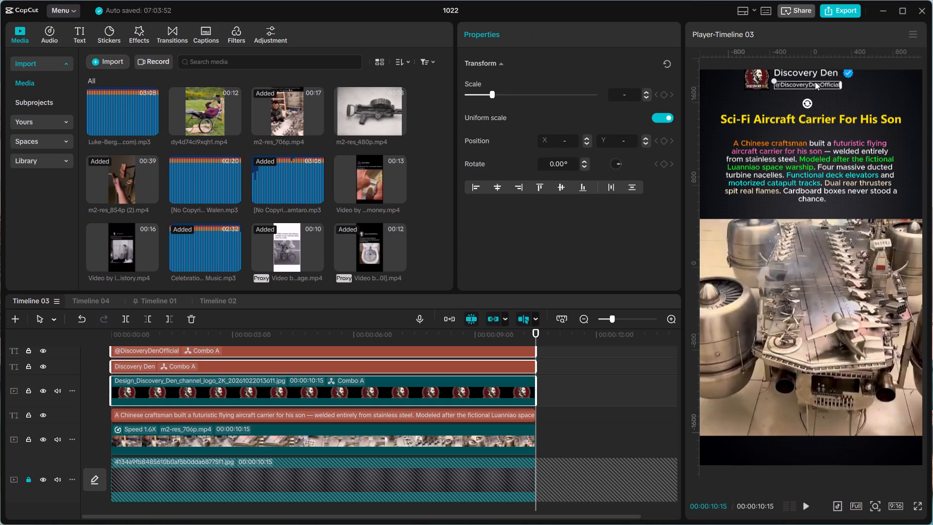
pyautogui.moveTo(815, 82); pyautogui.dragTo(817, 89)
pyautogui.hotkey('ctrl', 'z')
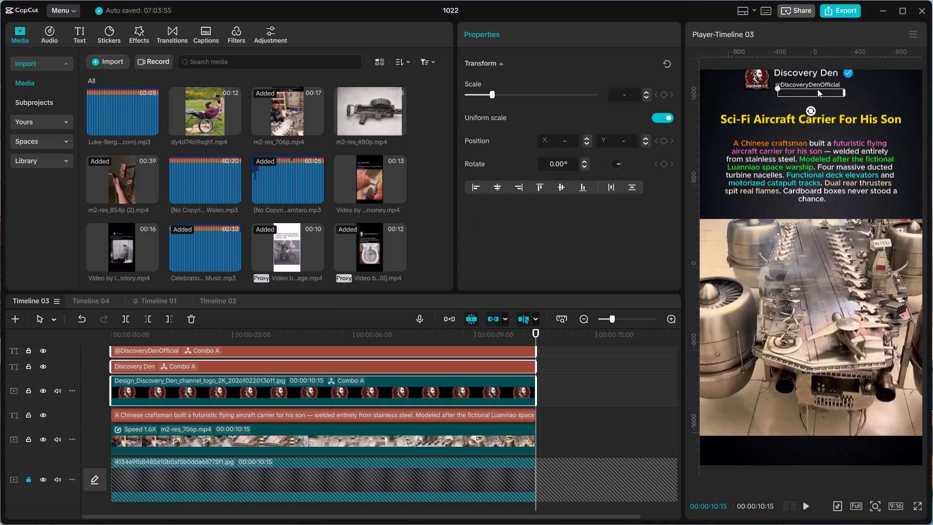
# Move the Discovery Den logo, name, handle and blue tick together fully inside the frame, centred above the title.
pyautogui.scroll(1, 584, 383)
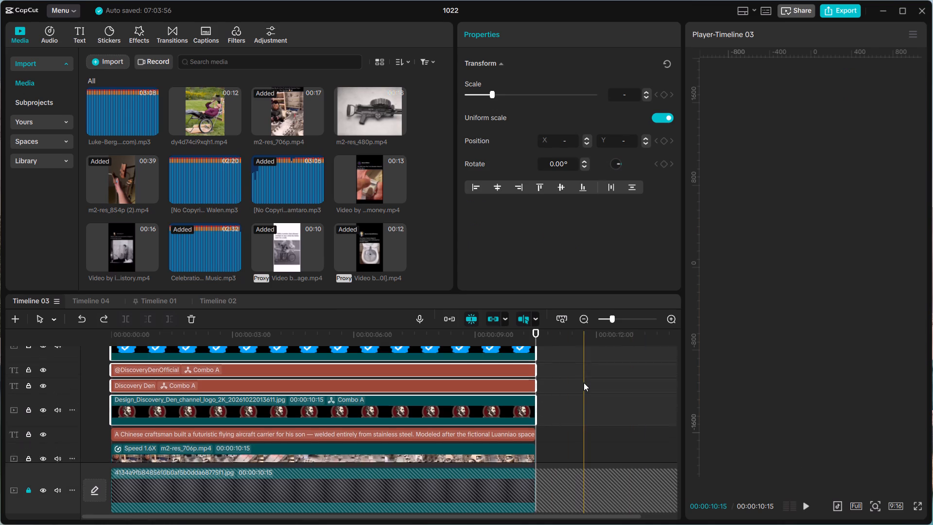
pyautogui.scroll(1, 584, 383)
pyautogui.moveTo(725, 79); pyautogui.dragTo(776, 86)
pyautogui.moveTo(561, 424); pyautogui.dragTo(536, 411)
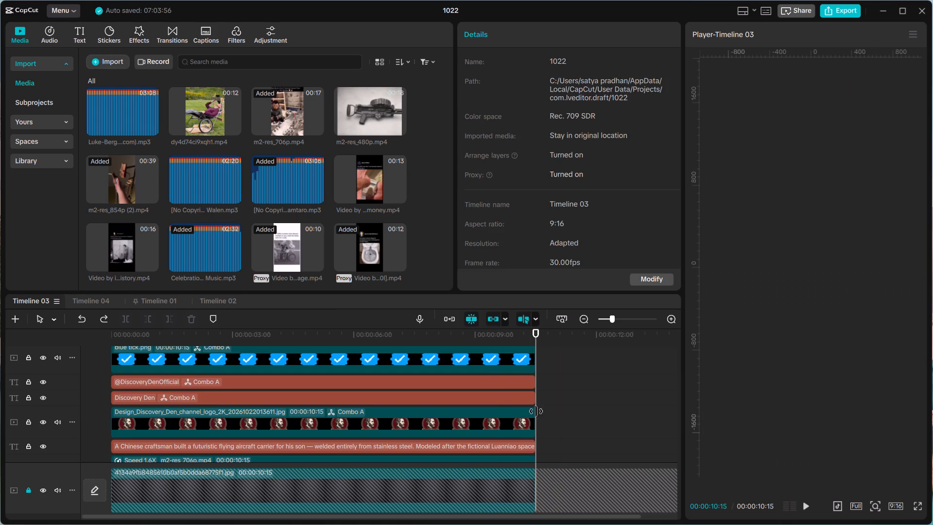
pyautogui.moveTo(536, 411); pyautogui.dragTo(517, 392)
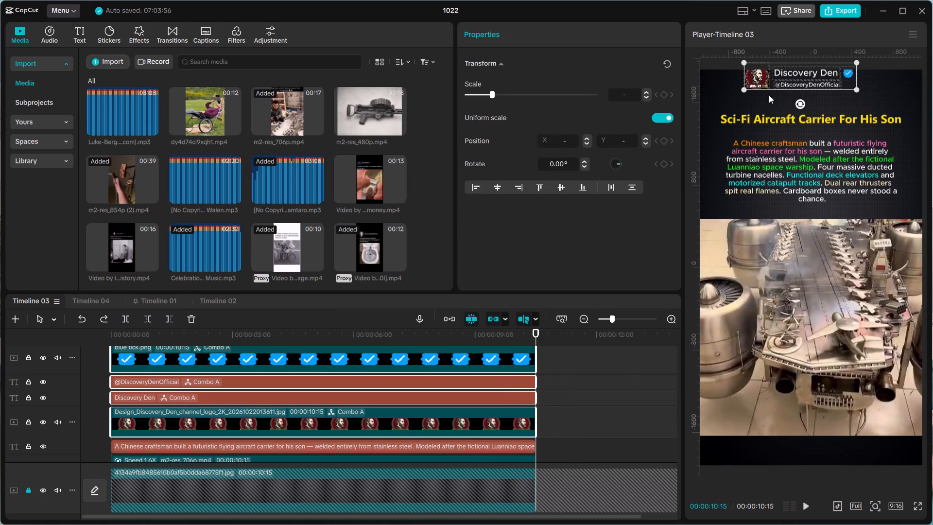
pyautogui.moveTo(809, 63); pyautogui.dragTo(795, 80)
pyautogui.moveTo(567, 415); pyautogui.dragTo(564, 418)
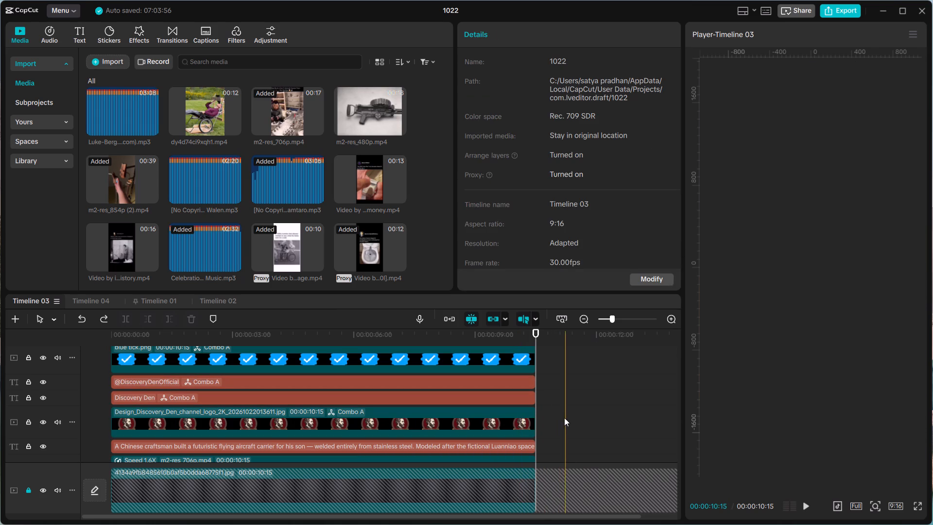
pyautogui.moveTo(564, 418); pyautogui.dragTo(519, 370)
pyautogui.moveTo(802, 76); pyautogui.dragTo(813, 93)
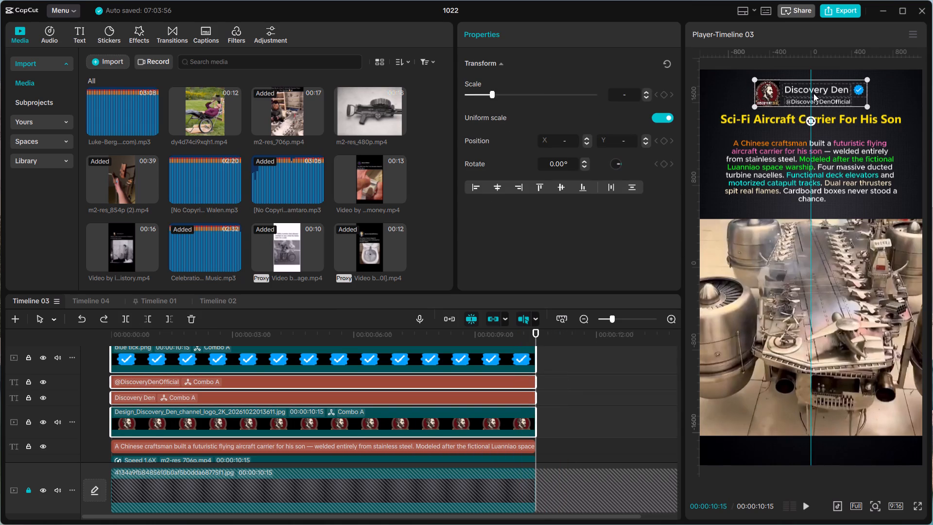
pyautogui.moveTo(813, 93); pyautogui.dragTo(814, 93)
# Move the yellow title slightly lower, horizontally centred between the channel branding and the description text.
pyautogui.click(826, 114)
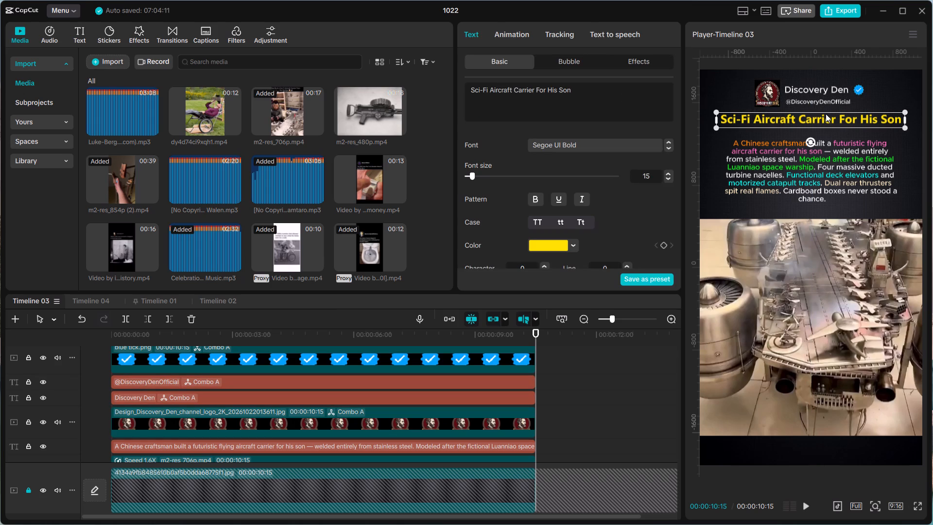
pyautogui.moveTo(826, 114); pyautogui.dragTo(824, 119)
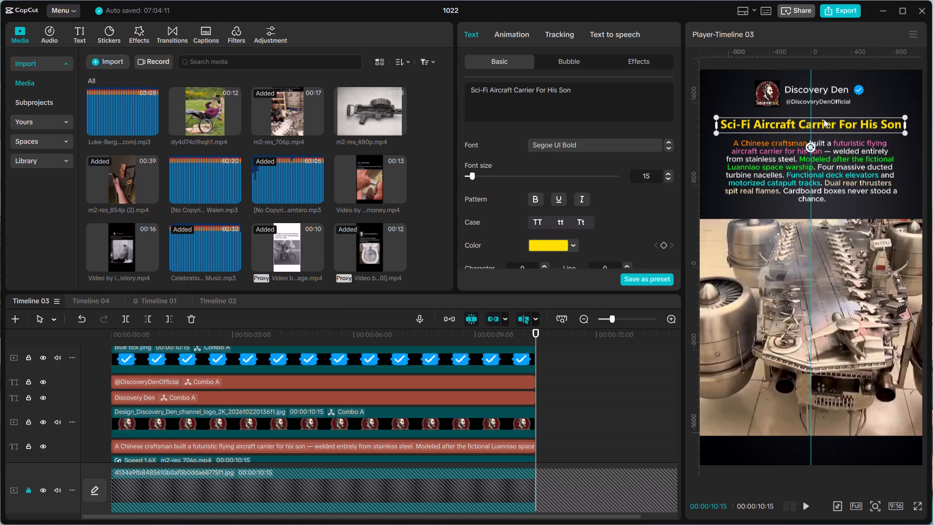
pyautogui.moveTo(824, 119); pyautogui.dragTo(824, 118)
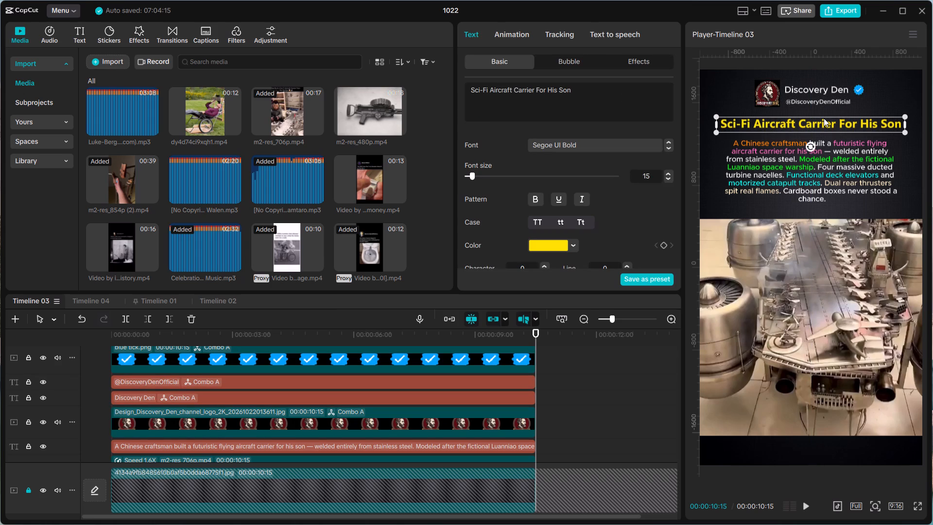
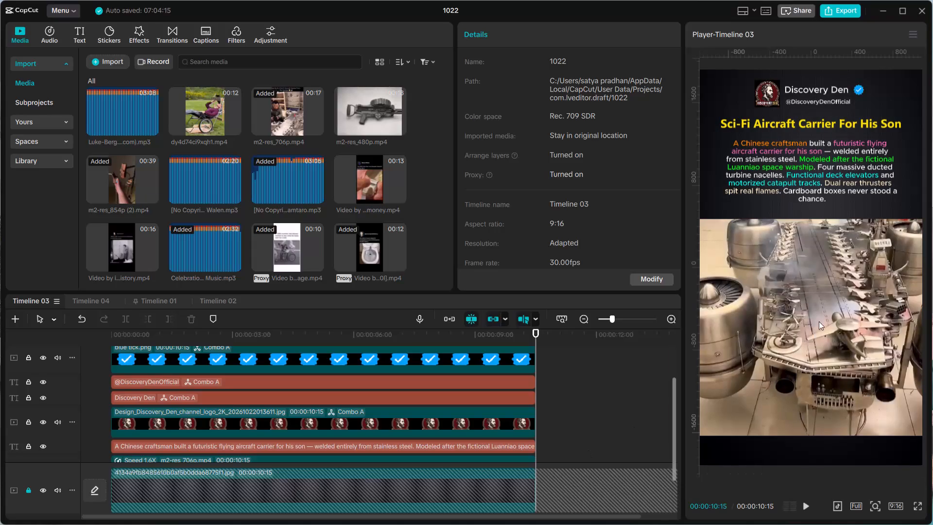
# Unlock the background image track in Timeline 03 and copy all of the timeline's clips.
pyautogui.click(826, 311)
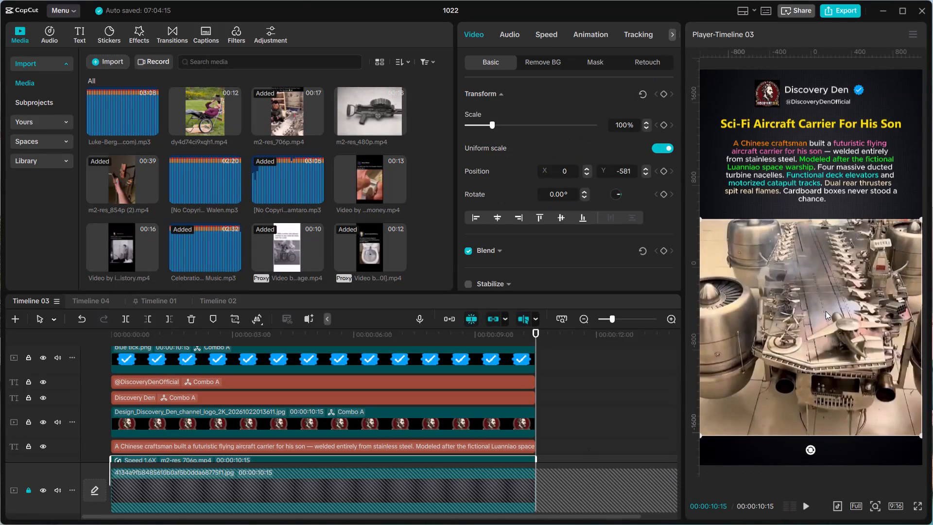
pyautogui.scroll(-2, 605, 393)
pyautogui.scroll(1, 605, 393)
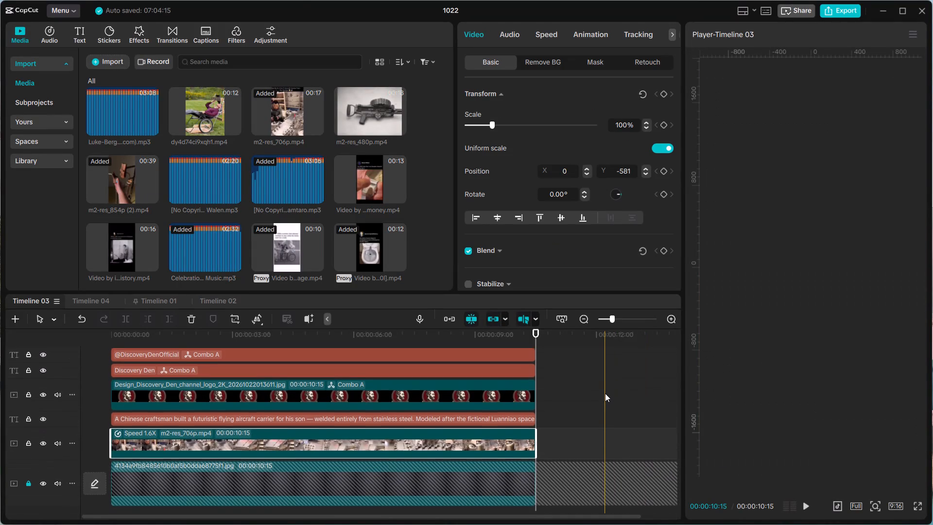
pyautogui.scroll(1, 605, 393)
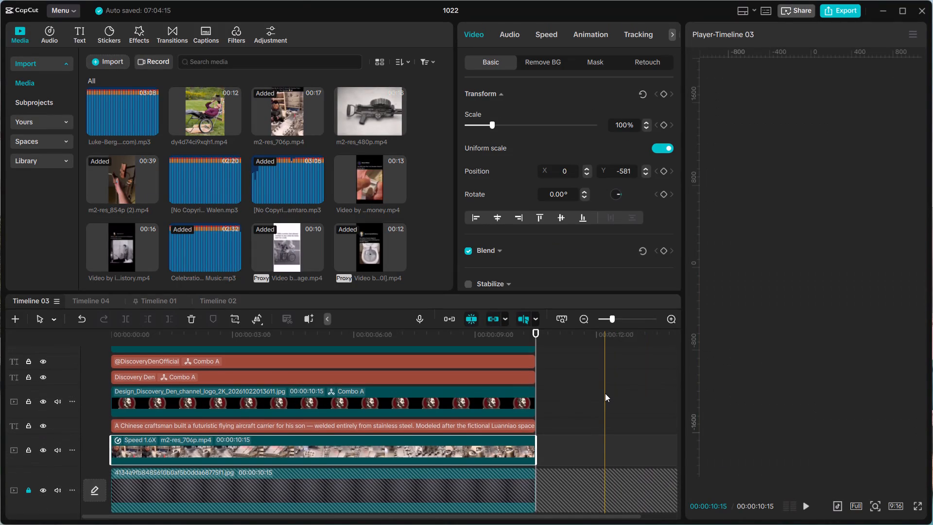
pyautogui.scroll(1, 605, 393)
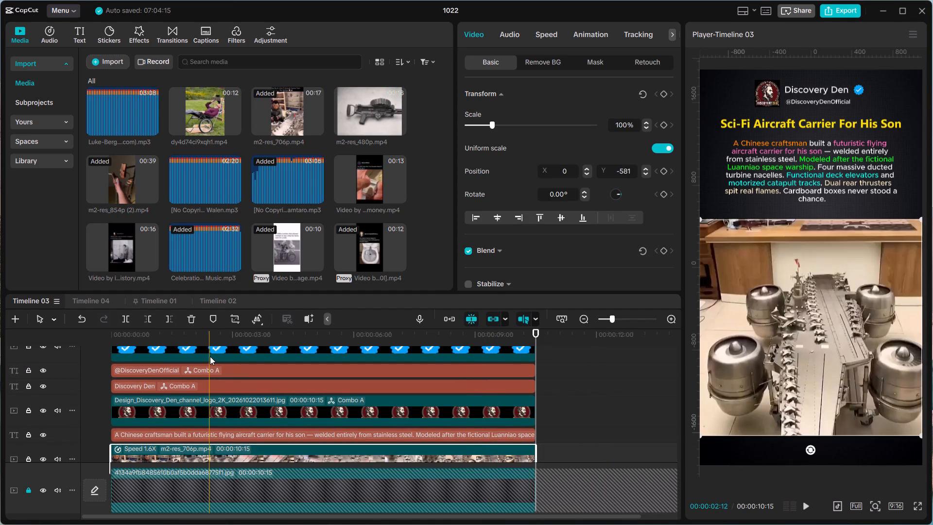
pyautogui.scroll(-1, 383, 429)
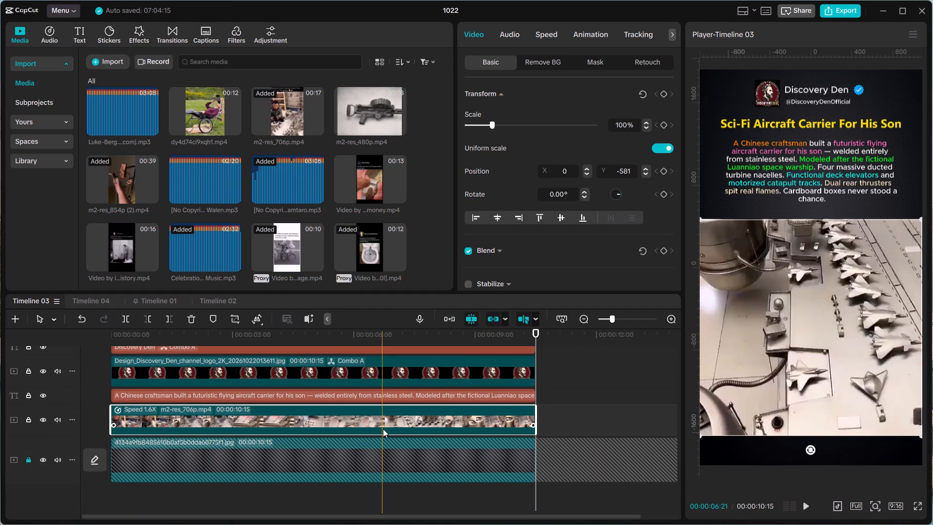
pyautogui.scroll(-1, 383, 429)
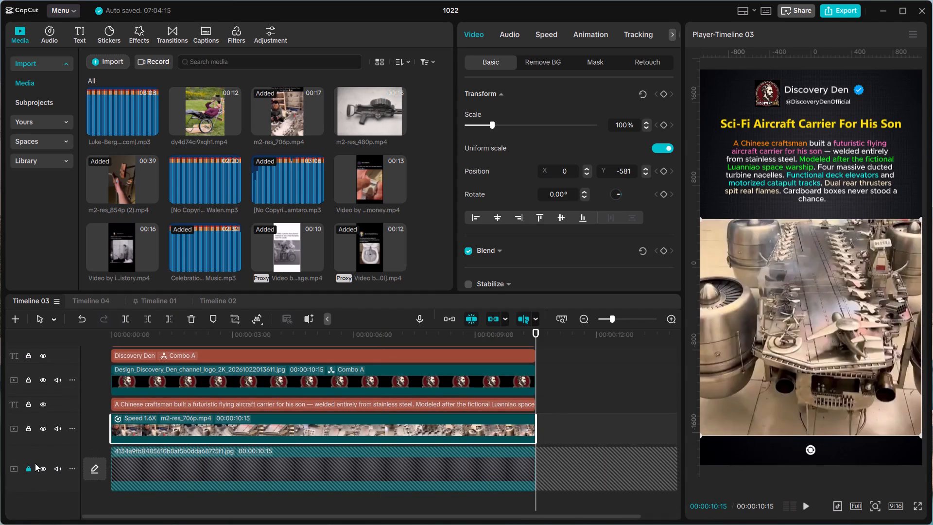
pyautogui.click(32, 472)
pyautogui.click(577, 464)
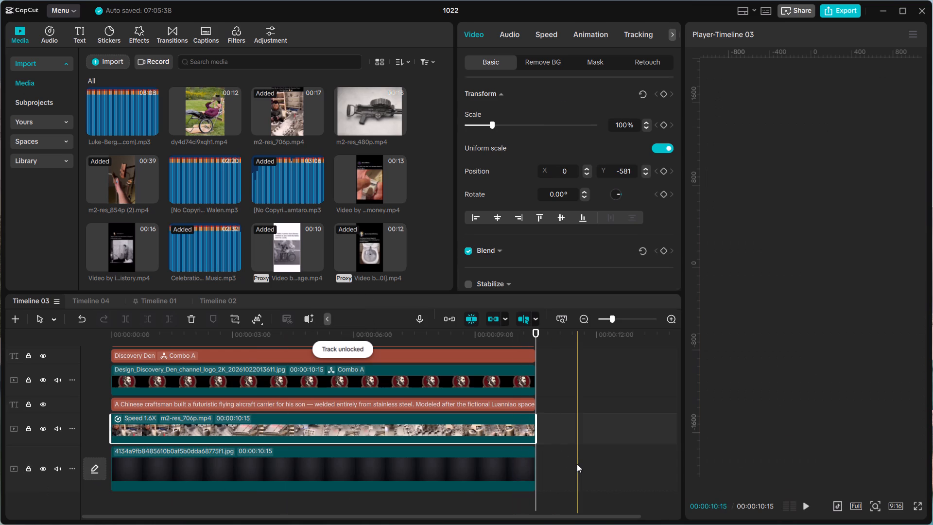
pyautogui.hotkey('ctrl', 'a')
pyautogui.hotkey('ctrl', 'c')
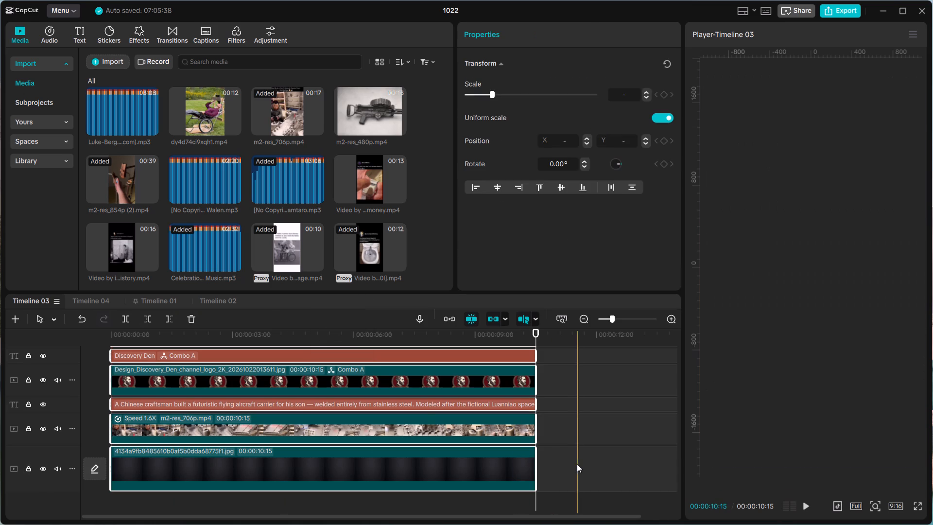
# Delete all the existing clips from Timeline 04, including the kinetic smoking sculpture footage, texts, branding and music.
pyautogui.click(95, 298)
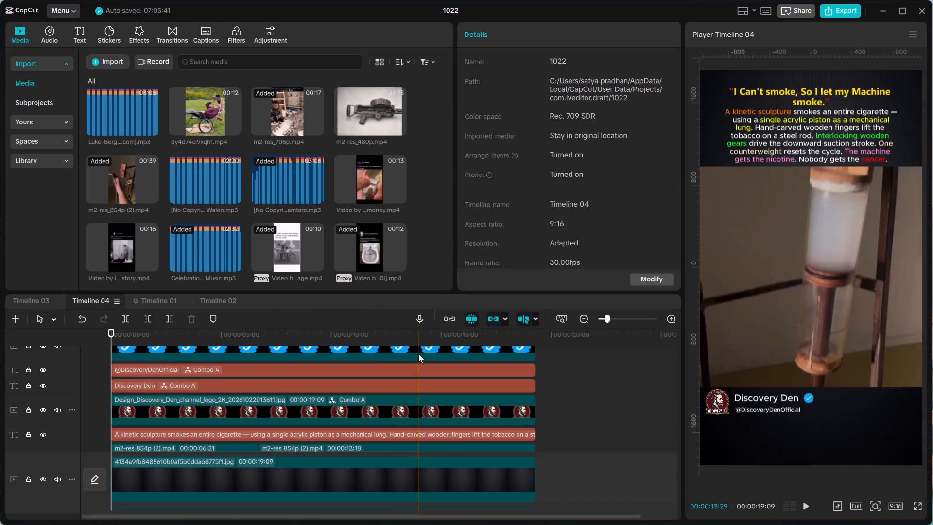
pyautogui.scroll(-3, 614, 415)
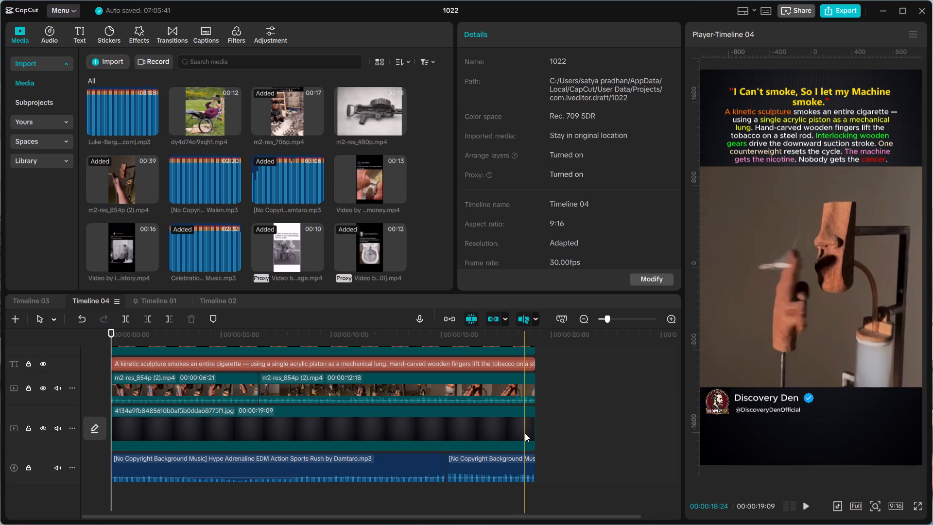
pyautogui.click(552, 470)
pyautogui.hotkey('ctrl', 'a')
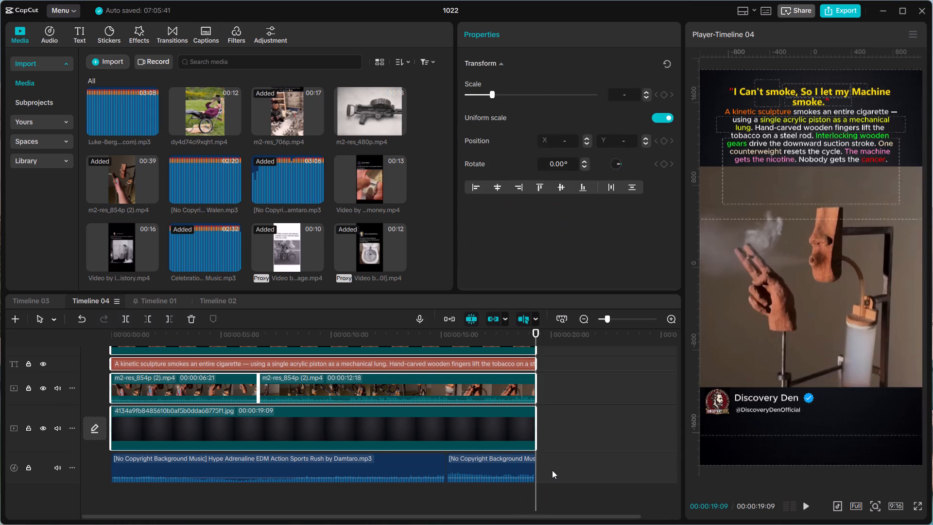
pyautogui.press('BackSpace')
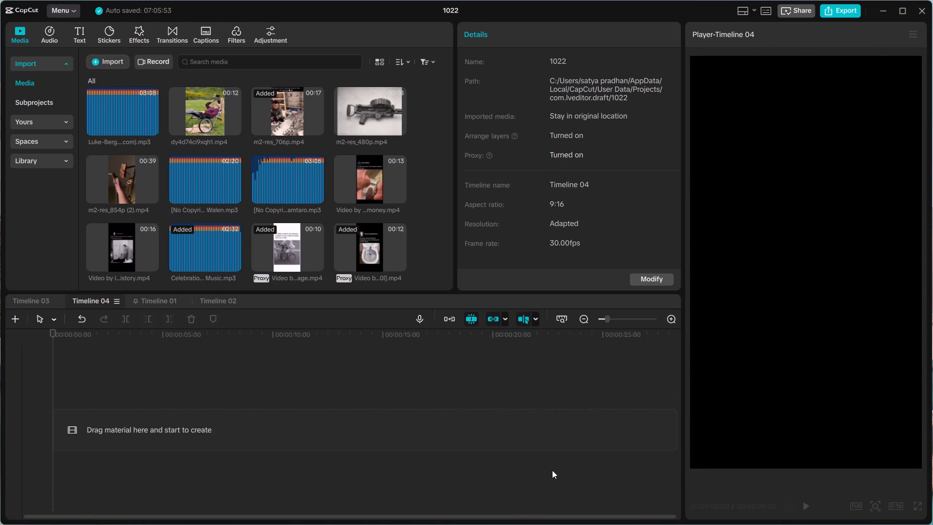
# Paste the copied Sci-Fi Aircraft Carrier clips at the start of the emptied Timeline 04.
pyautogui.hotkey('ctrl', 'v')
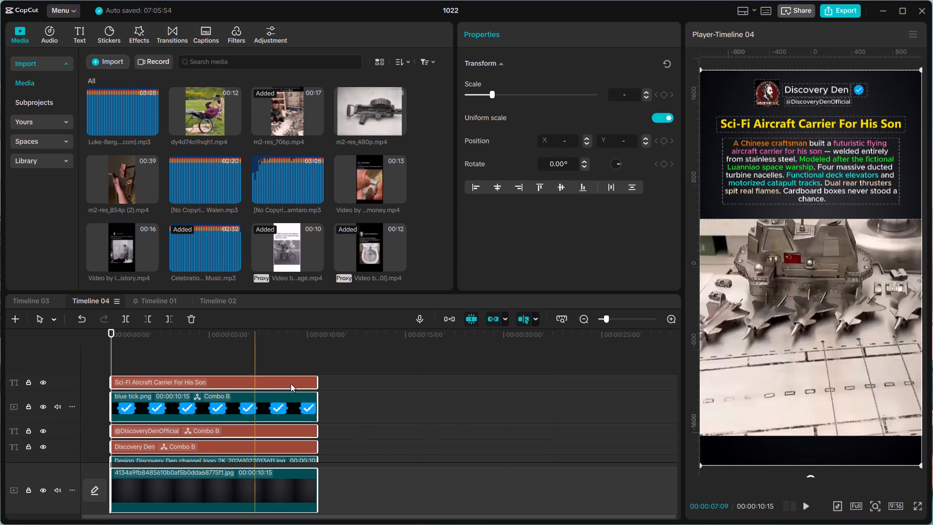
pyautogui.click(671, 319)
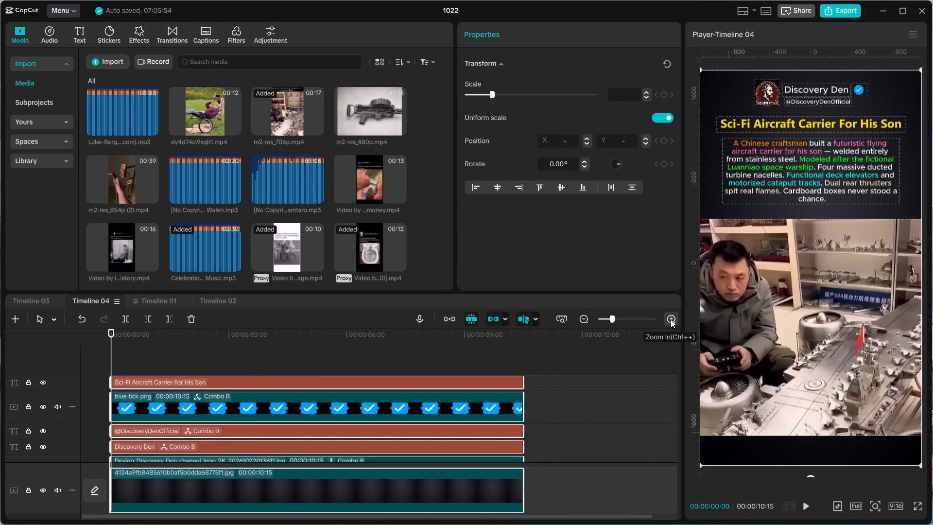
pyautogui.scroll(-2, 587, 424)
pyautogui.click(579, 386)
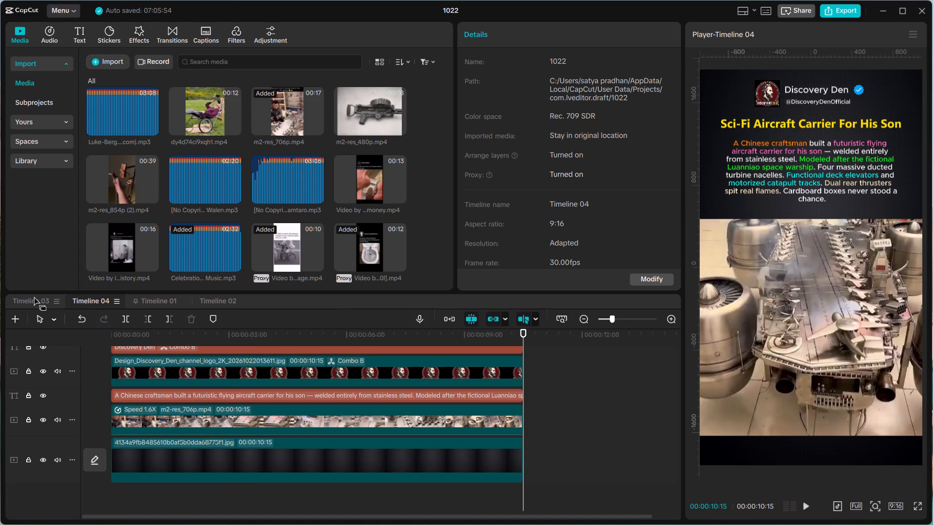
# Lock the background image track in Timeline 04, and lock the same track in Timeline 03.
pyautogui.click(29, 462)
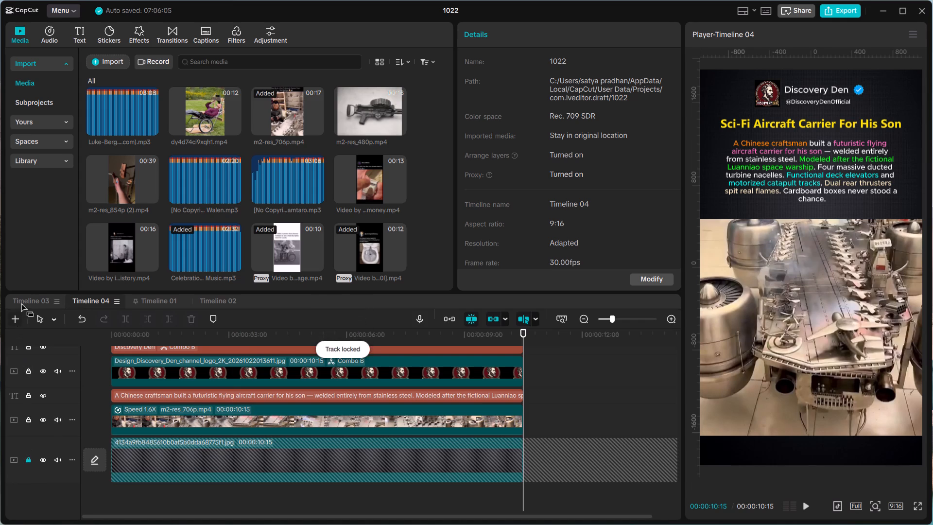
pyautogui.click(22, 300)
pyautogui.click(30, 471)
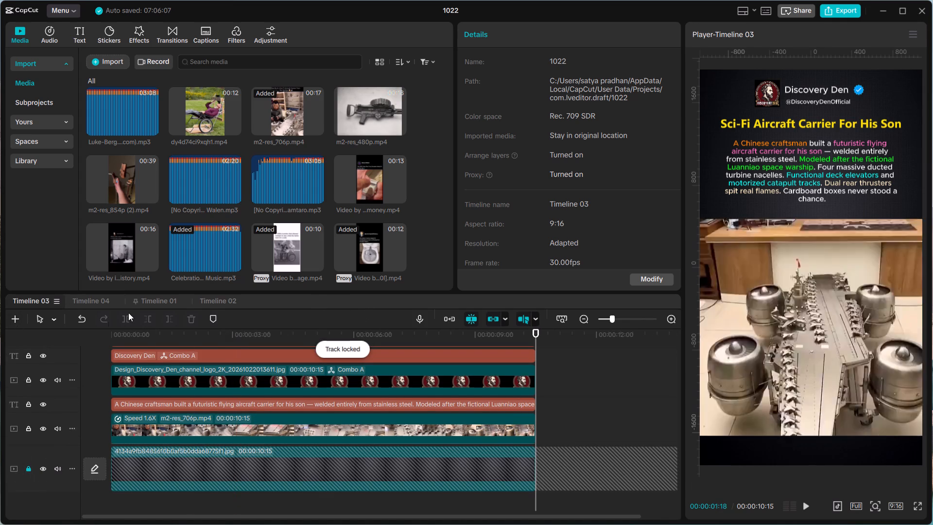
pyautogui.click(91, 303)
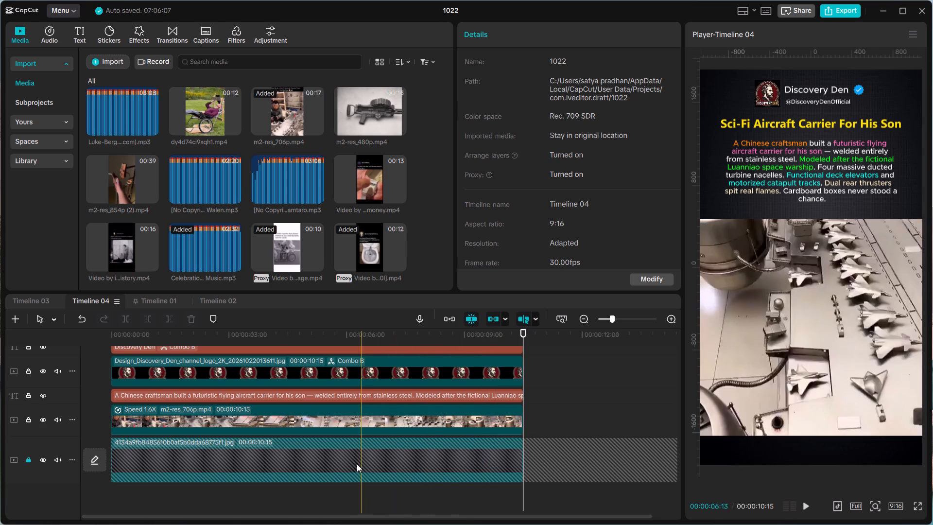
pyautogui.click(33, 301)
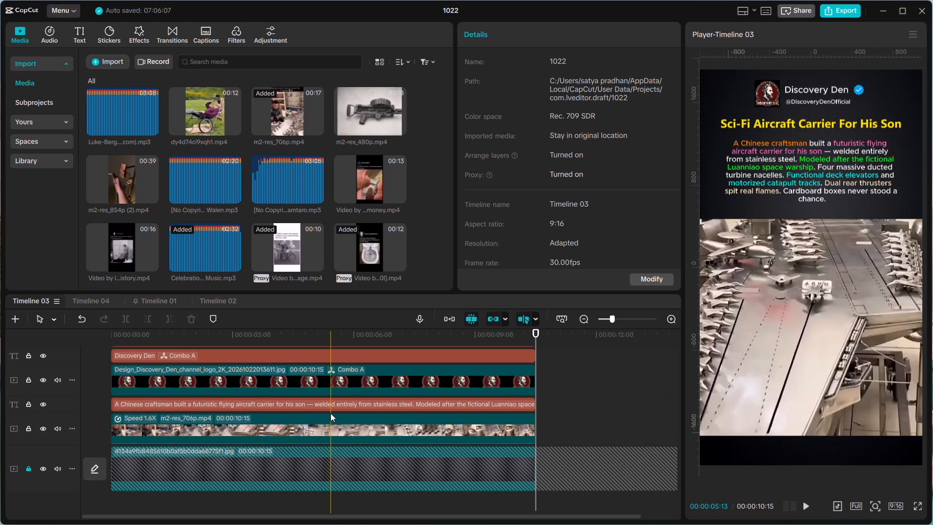